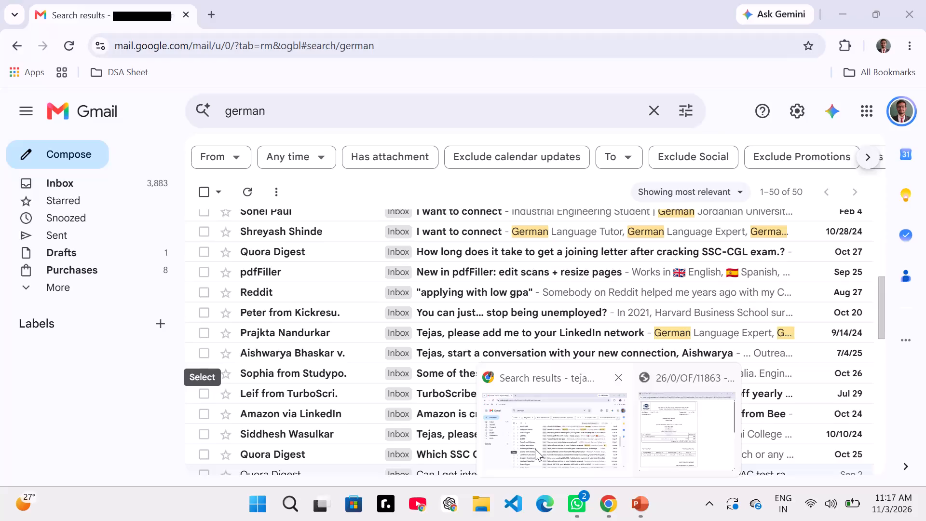
# In File Explorer, copy the Final_Video folder from IOT_Group_id_3 on drive D: into the IOT PROJECT copy of IOT_Group_id_3 and refresh the listing.
pyautogui.click(478, 494)
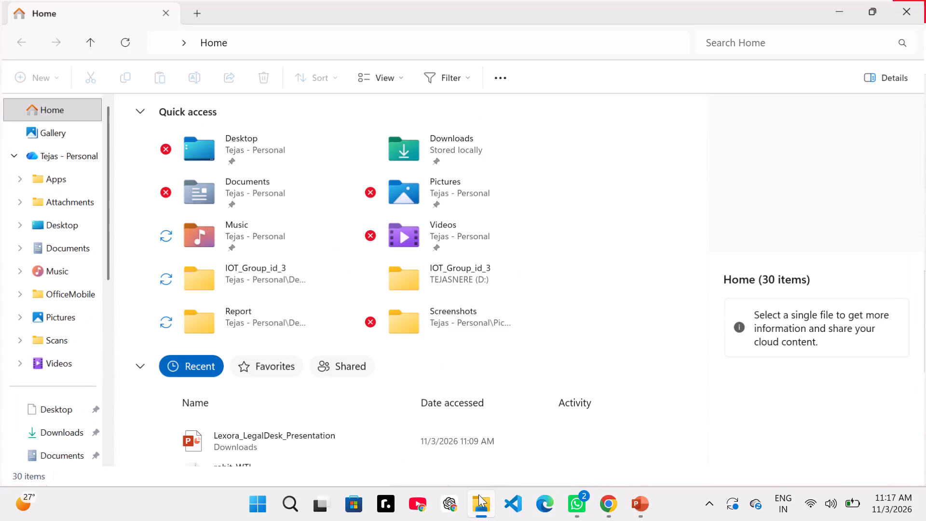
pyautogui.doubleClick(439, 283)
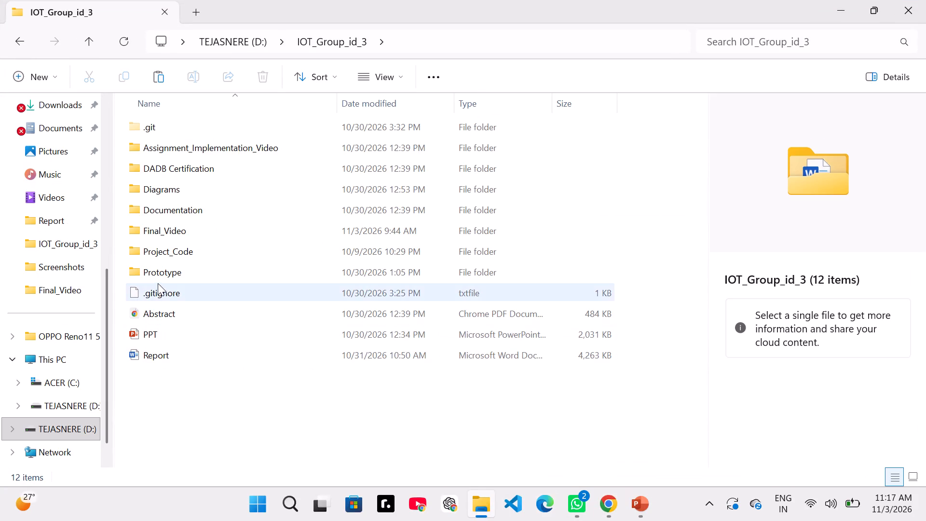
pyautogui.click(162, 228)
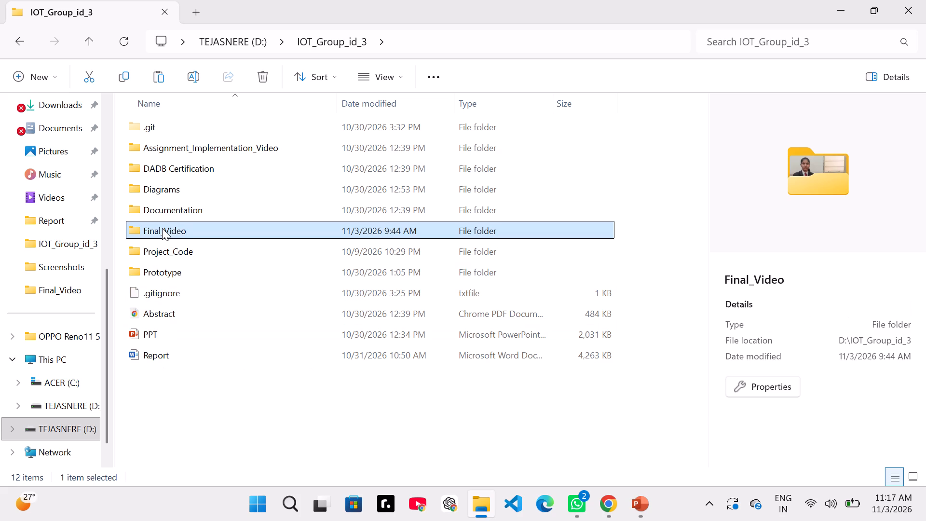
pyautogui.click(127, 75)
pyautogui.click(75, 235)
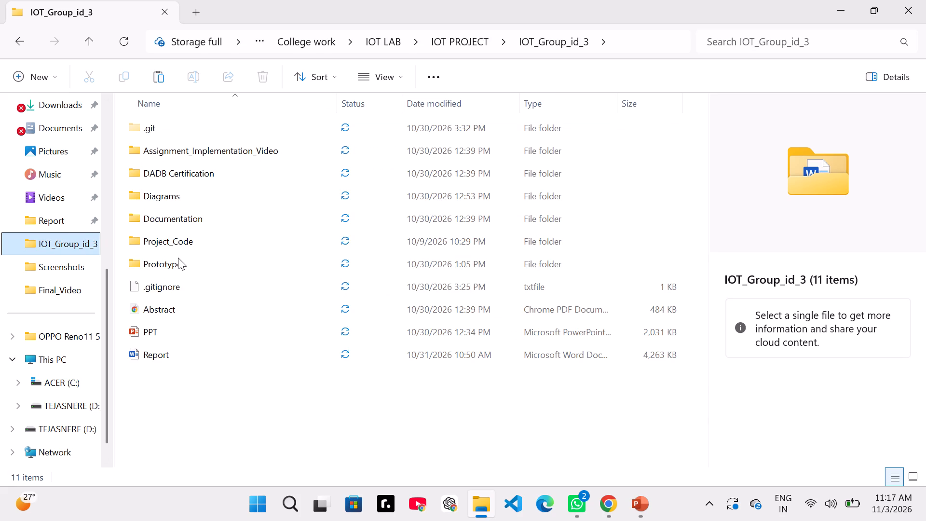
pyautogui.click(158, 70)
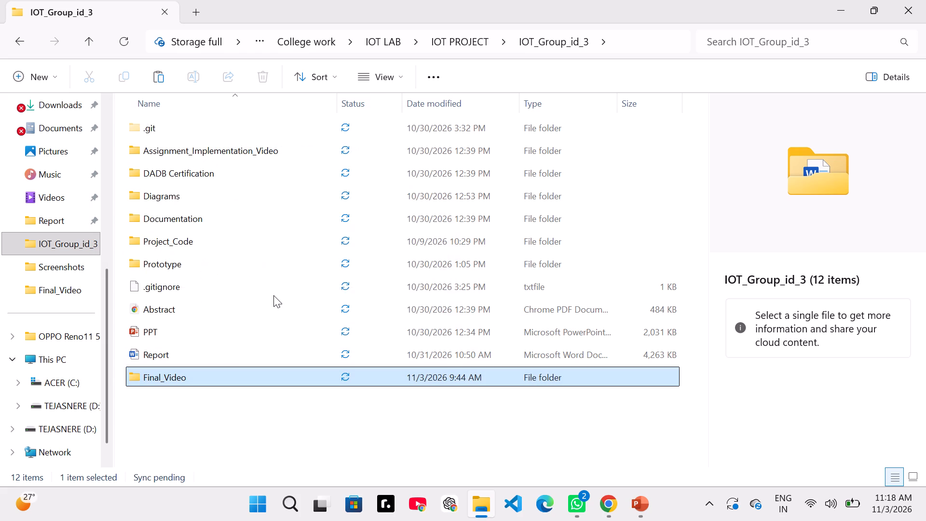
pyautogui.click(126, 46)
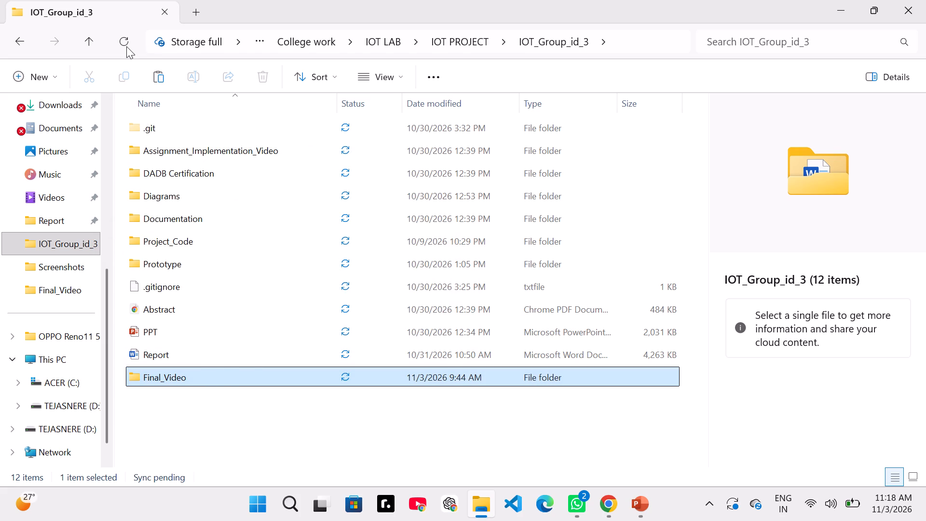
pyautogui.click(126, 45)
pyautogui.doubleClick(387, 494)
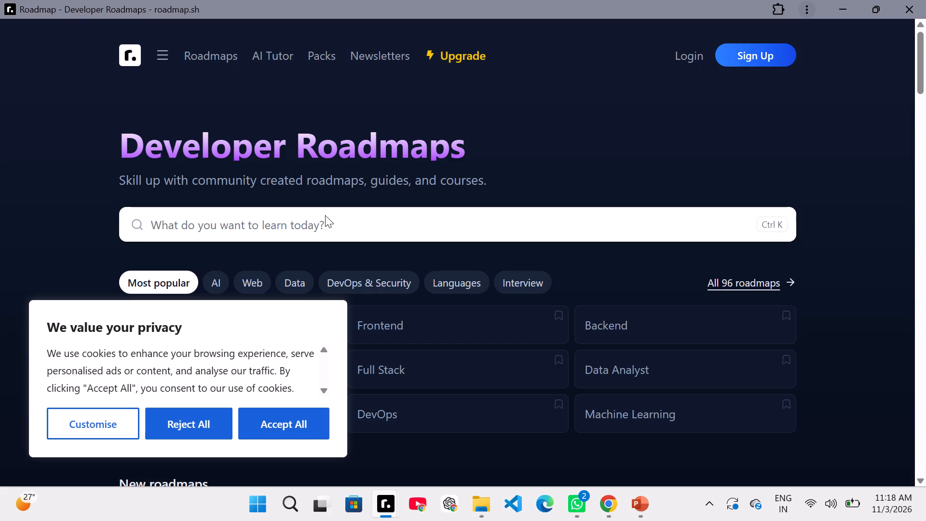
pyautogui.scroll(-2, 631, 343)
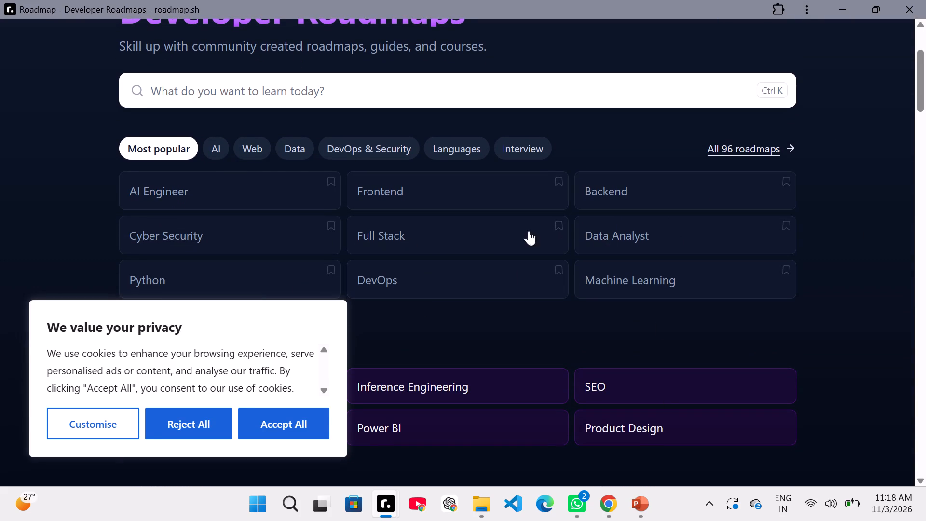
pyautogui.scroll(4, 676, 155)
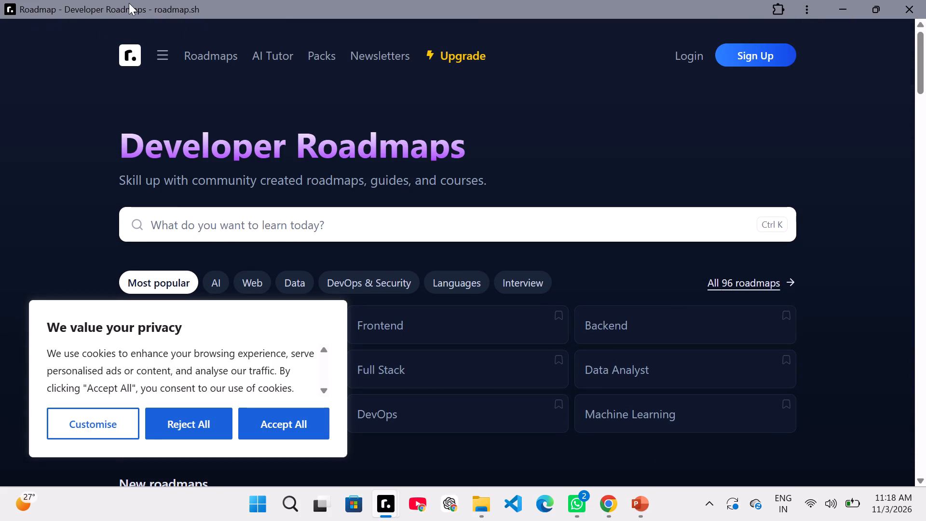
# Close the Developer Roadmaps window and return to the IOT_Group_id_3 folder in File Explorer.
pyautogui.click(896, 0)
pyautogui.click(896, 0)
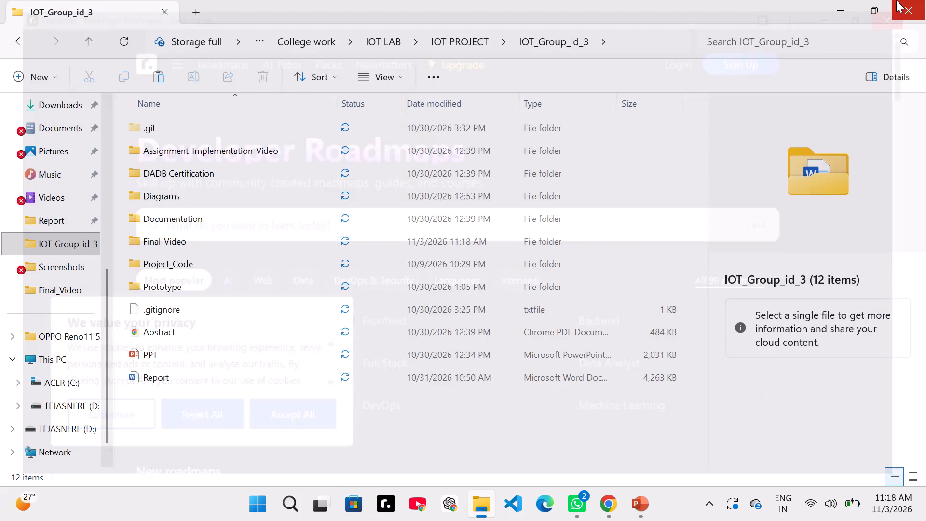
pyautogui.scroll(-1, 314, 439)
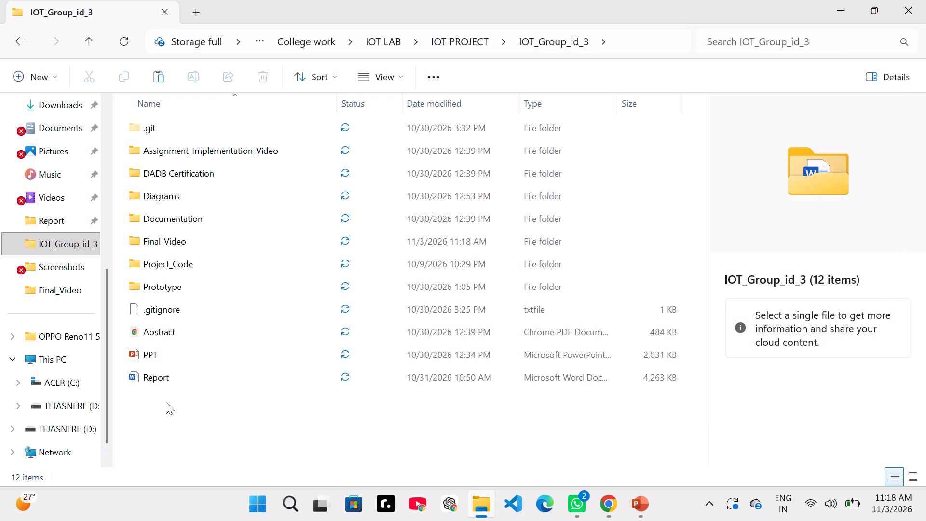
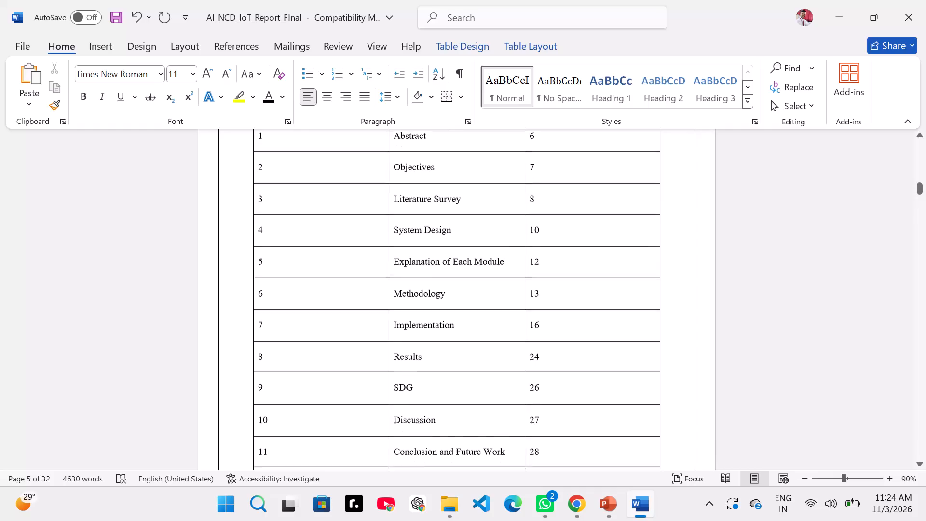
# In the Word report AI_NCD_IoT_Report_FInal, reduce the "Photo Of Presentation" entry in the contents table to font size 11.
pyautogui.scroll(-2, 448, 276)
pyautogui.scroll(1, 448, 276)
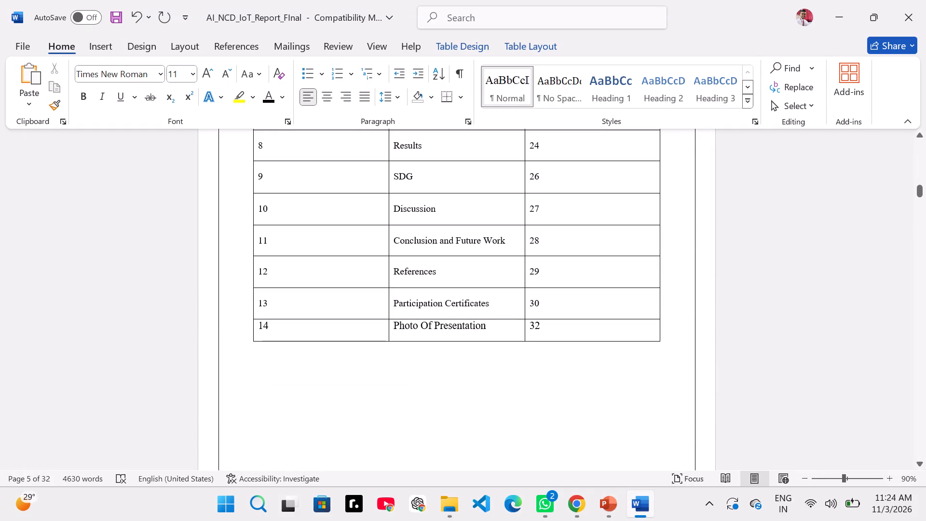
pyautogui.moveTo(395, 325); pyautogui.dragTo(489, 329)
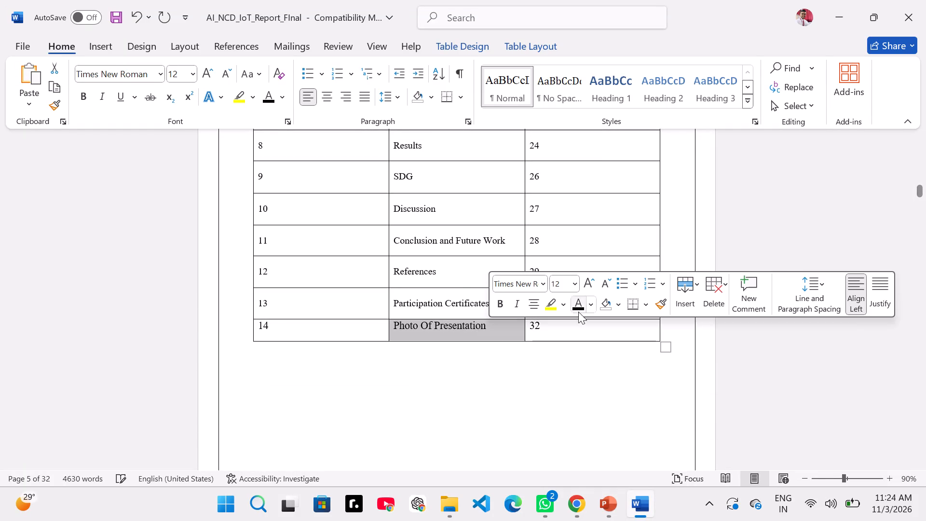
pyautogui.click(612, 281)
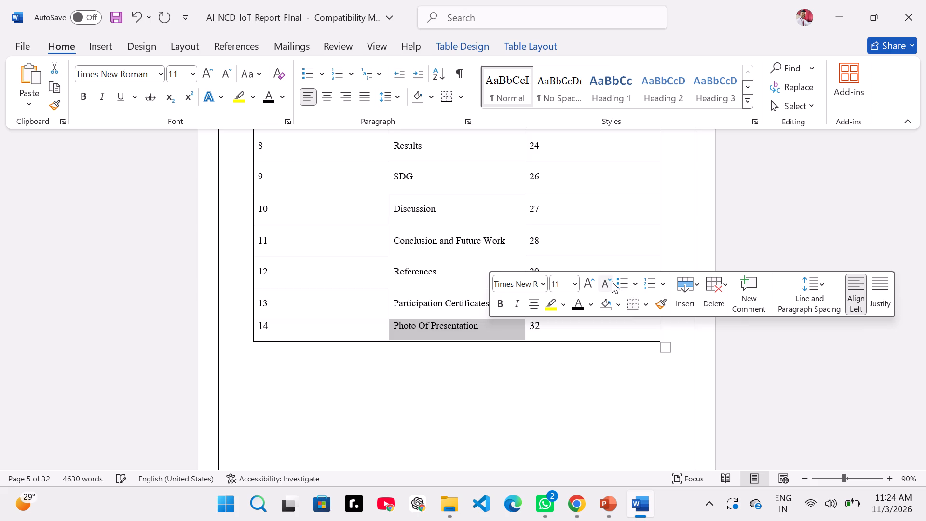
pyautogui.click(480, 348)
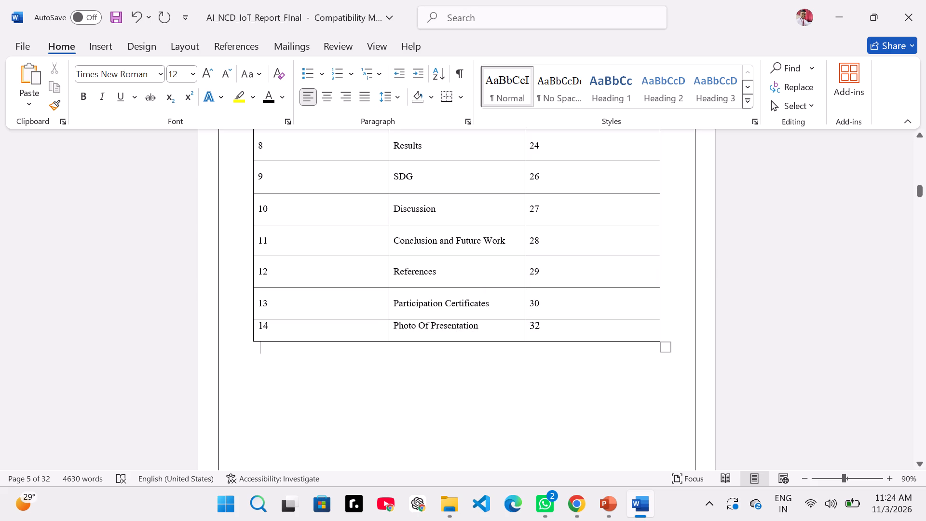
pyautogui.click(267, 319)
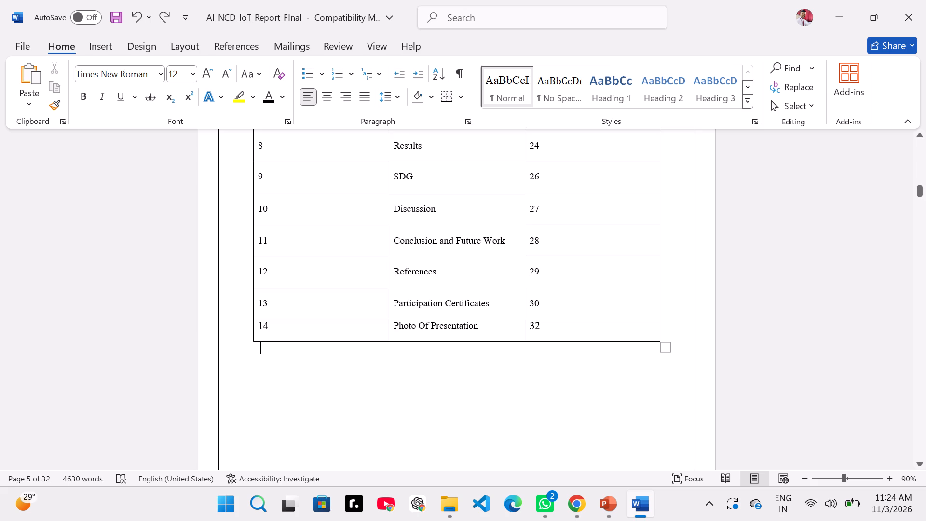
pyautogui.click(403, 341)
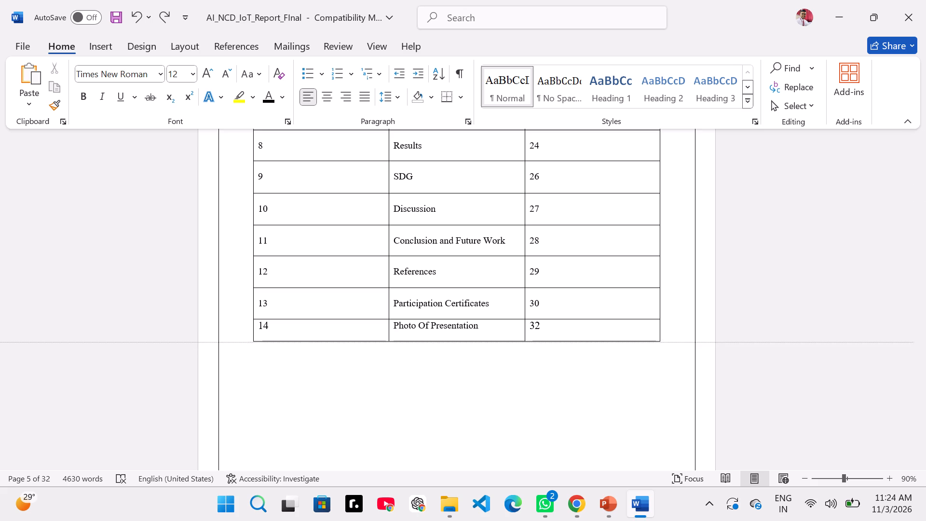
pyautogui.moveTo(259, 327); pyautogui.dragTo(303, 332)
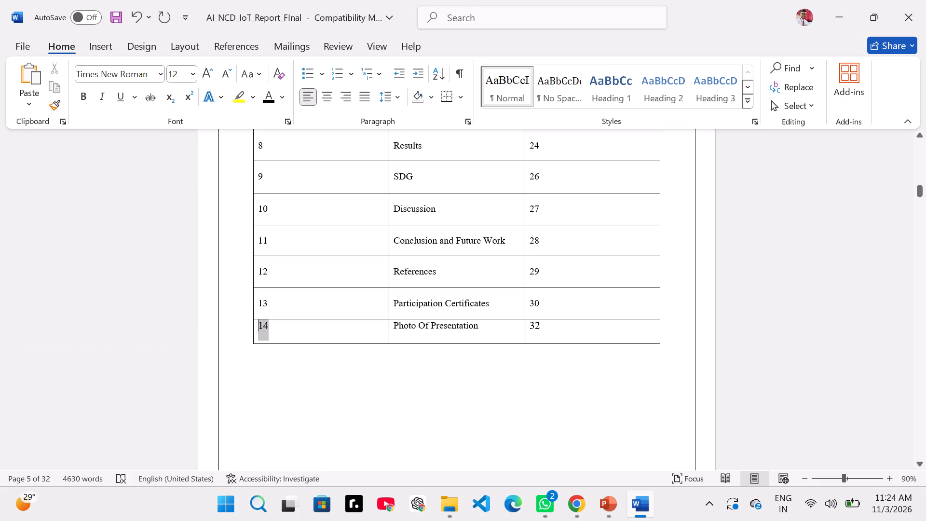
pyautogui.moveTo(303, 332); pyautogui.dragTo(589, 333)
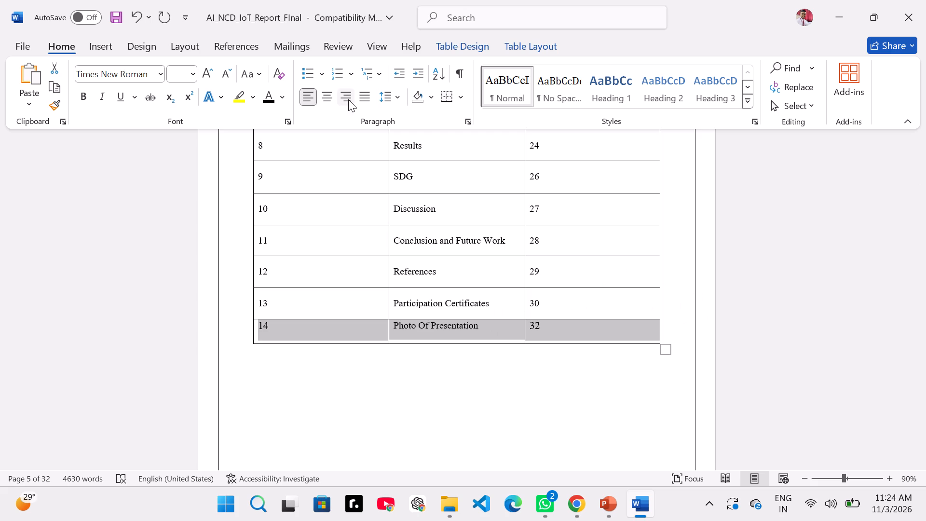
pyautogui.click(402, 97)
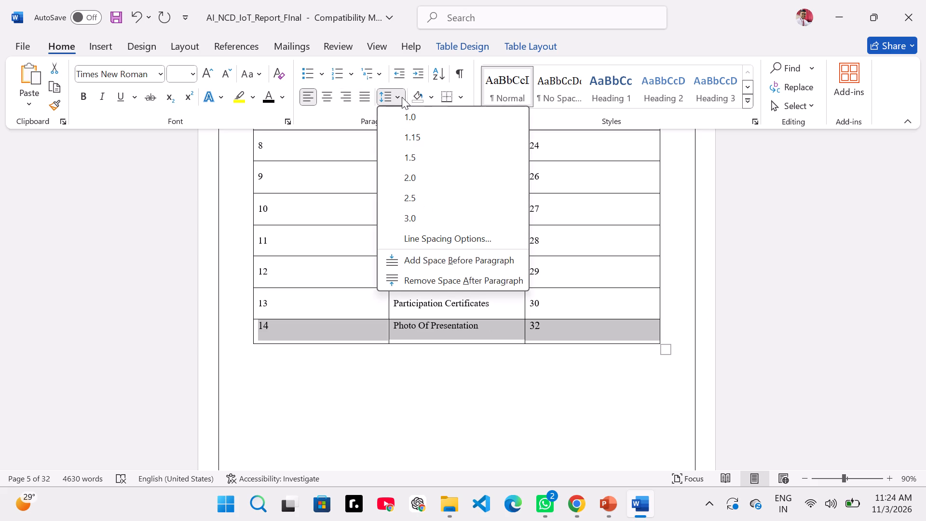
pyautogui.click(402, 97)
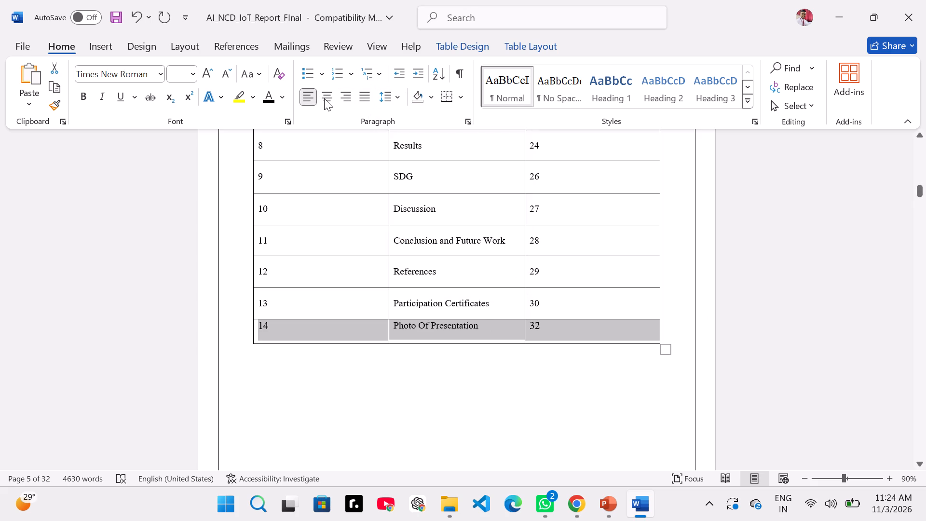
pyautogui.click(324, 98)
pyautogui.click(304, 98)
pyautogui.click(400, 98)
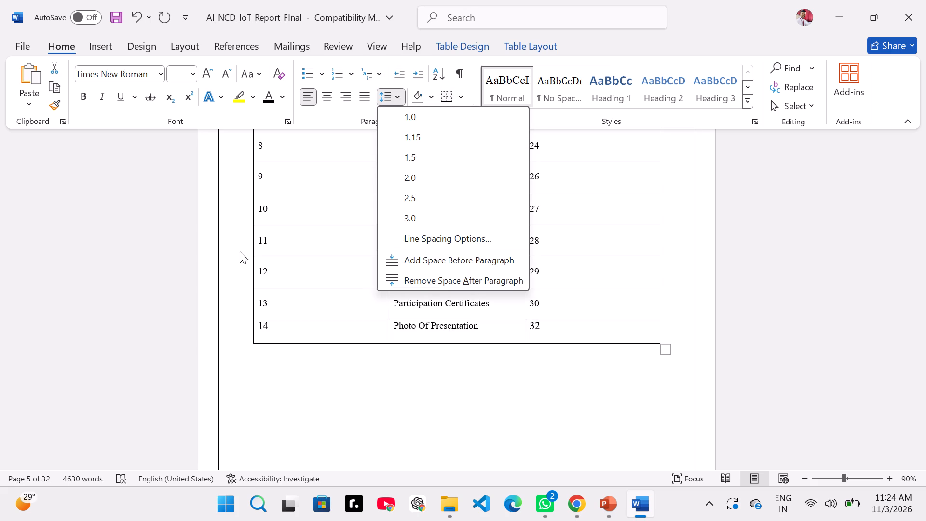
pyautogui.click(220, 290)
# In Word, copy the formatting of the Participation Certificates row onto the Photo Of Presentation row of the contents table with Format Painter.
pyautogui.moveTo(259, 301); pyautogui.dragTo(352, 309)
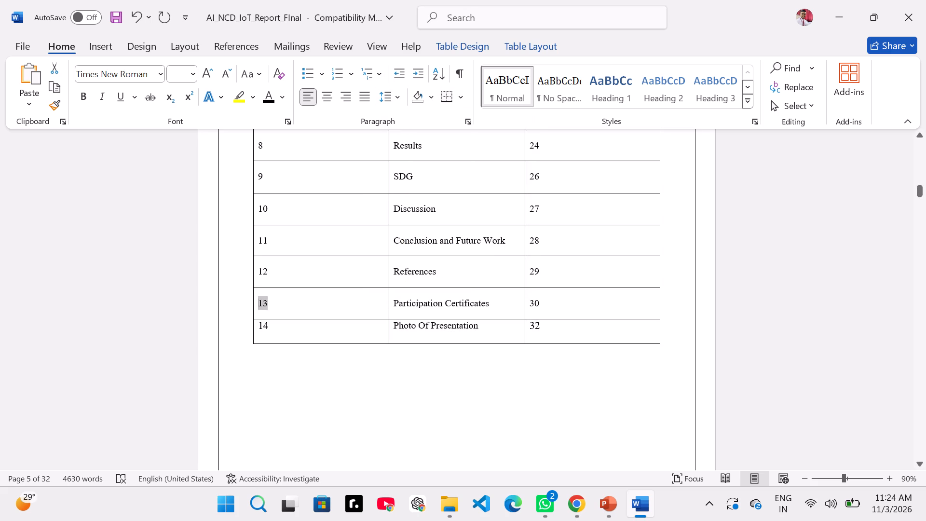
pyautogui.moveTo(352, 309); pyautogui.dragTo(581, 301)
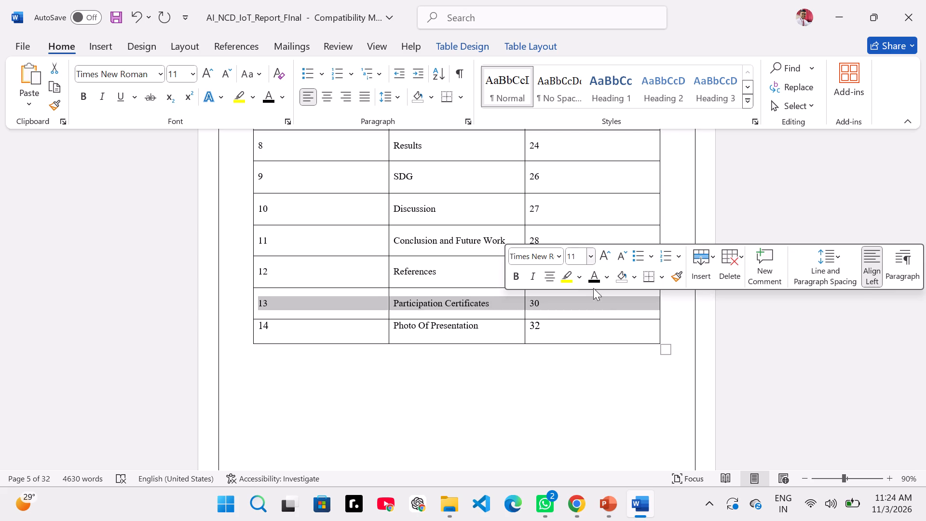
pyautogui.click(676, 277)
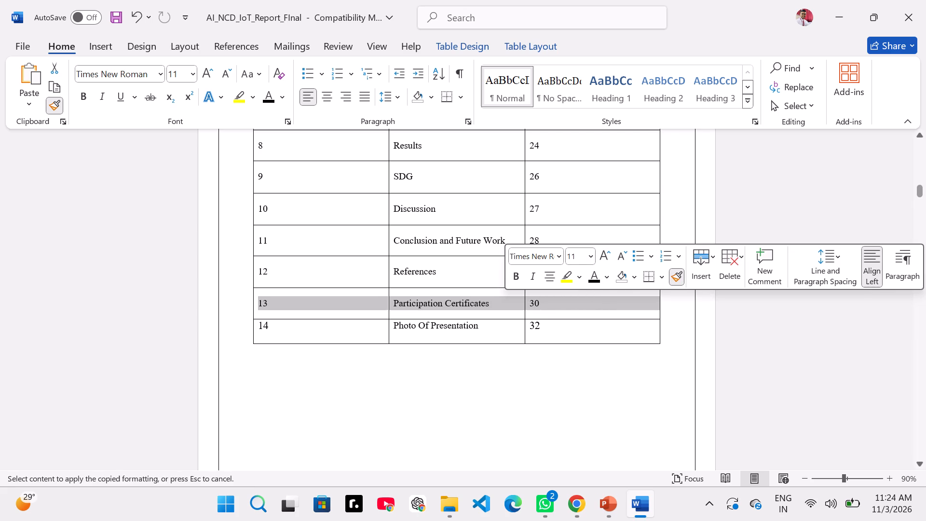
pyautogui.moveTo(260, 327); pyautogui.dragTo(574, 335)
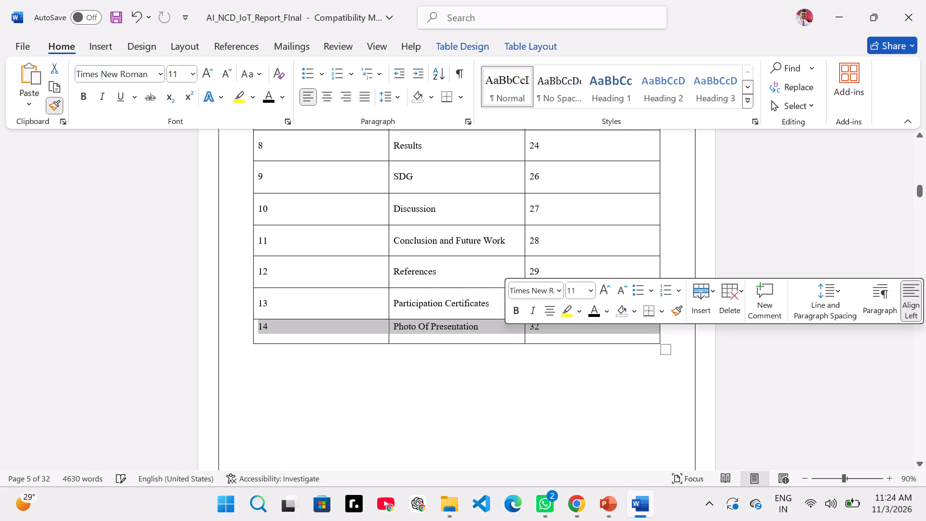
pyautogui.click(501, 353)
# Review the report pages following the contents table, covering the Abstract, Objectives and Literature Survey sections.
pyautogui.scroll(-3, 501, 353)
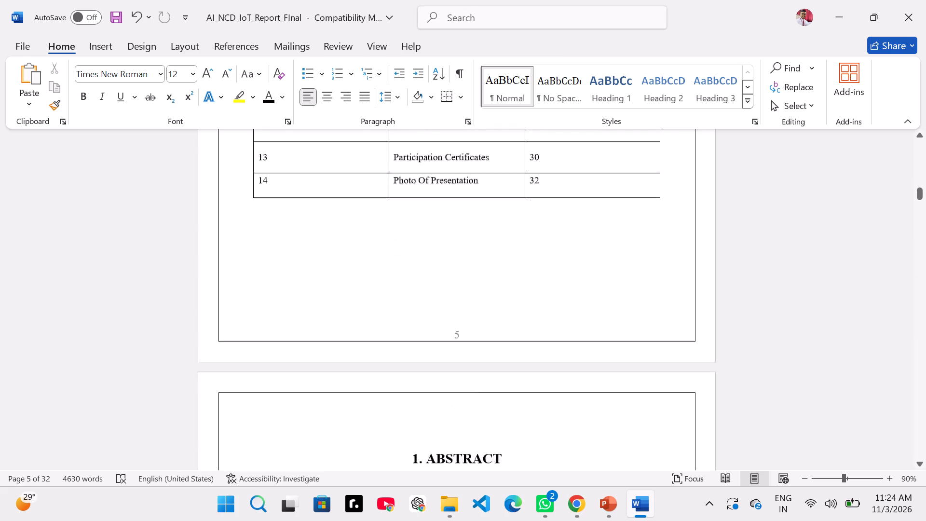
pyautogui.scroll(-2, 501, 353)
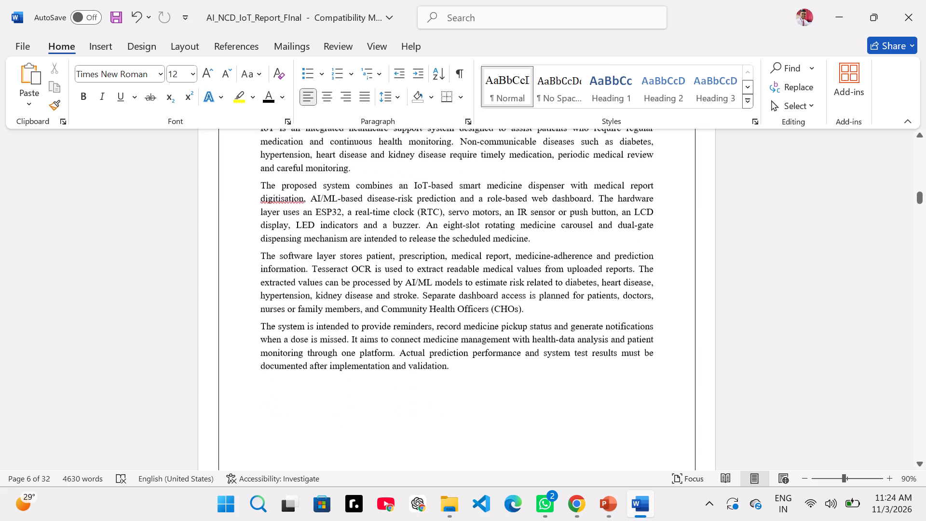
pyautogui.scroll(-4, 501, 353)
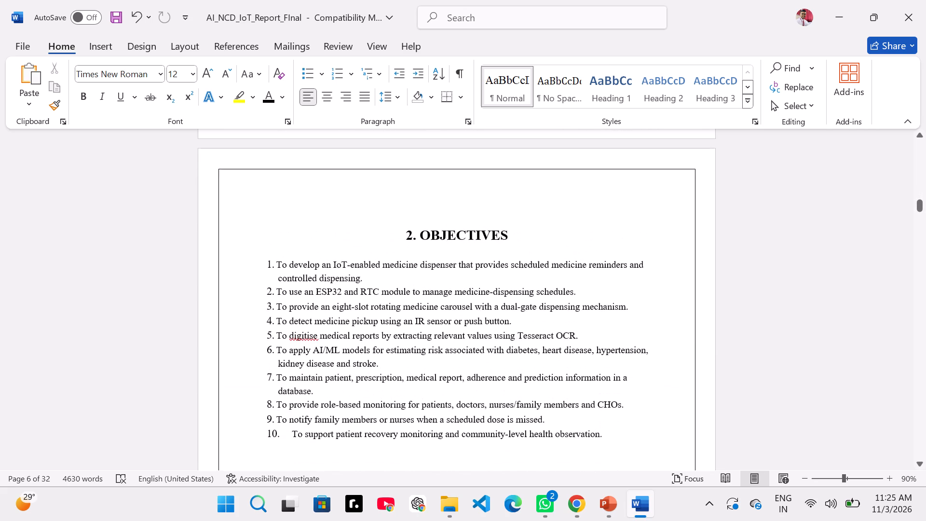
pyautogui.scroll(-1, 501, 353)
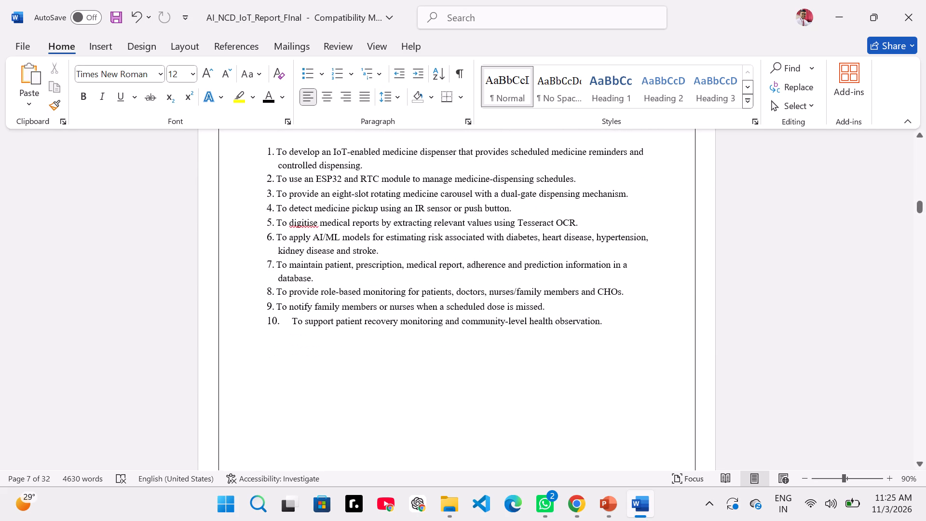
pyautogui.scroll(6, 501, 353)
pyautogui.scroll(-2, 501, 353)
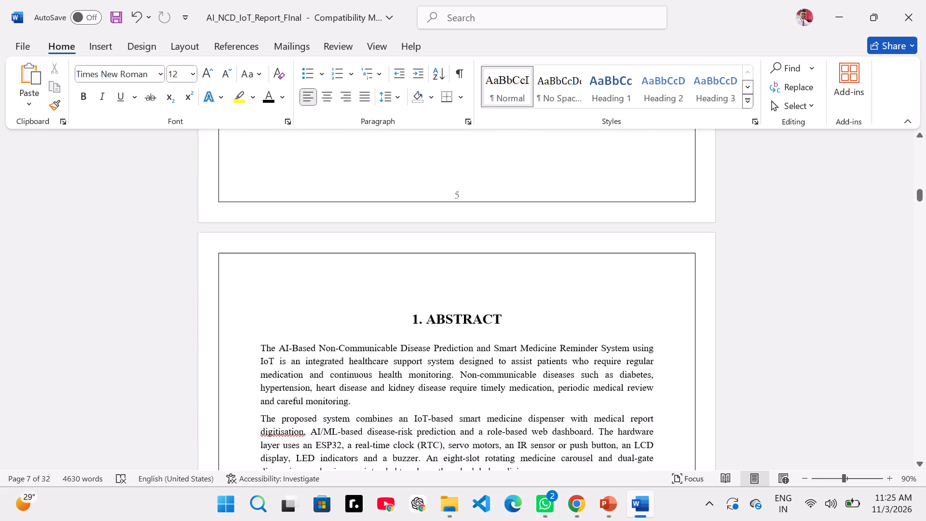
pyautogui.scroll(-1, 501, 353)
pyautogui.scroll(1, 501, 353)
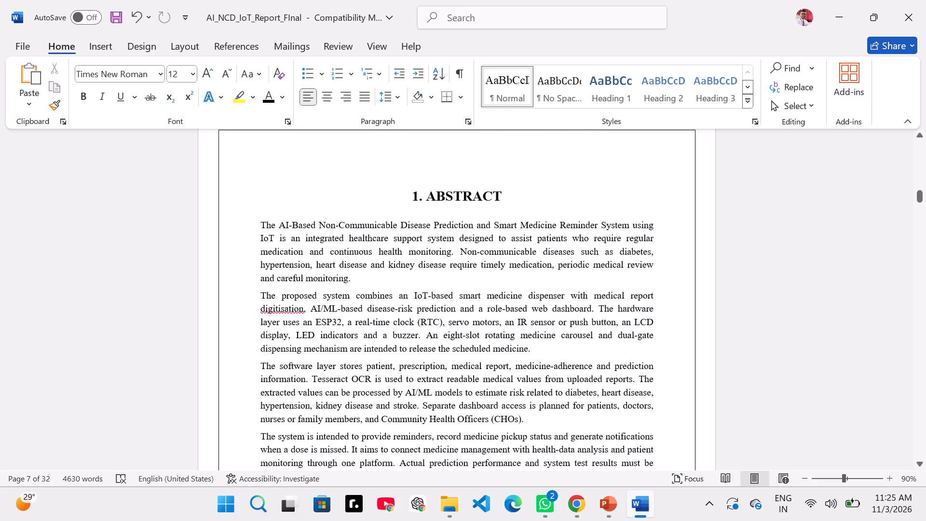
pyautogui.scroll(1, 501, 353)
pyautogui.scroll(-6, 501, 353)
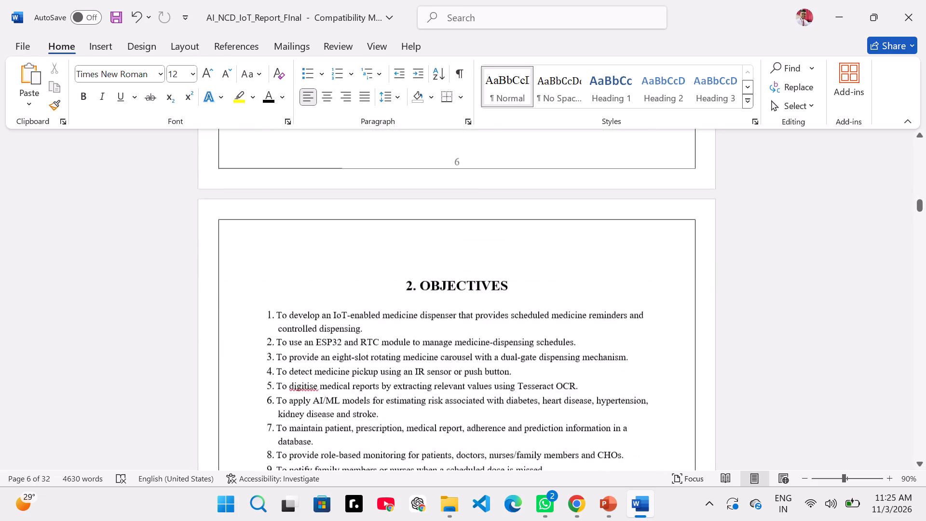
pyautogui.scroll(-3, 501, 353)
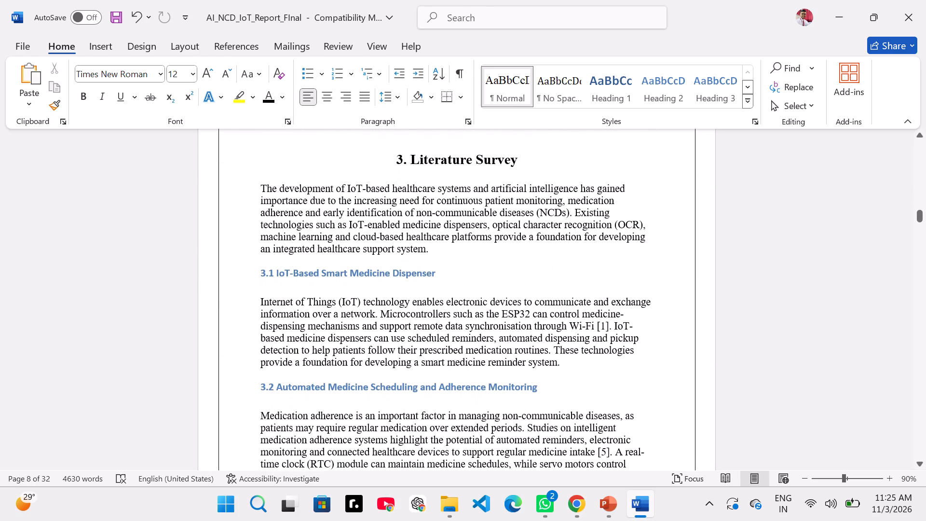
pyautogui.scroll(6, 414, 288)
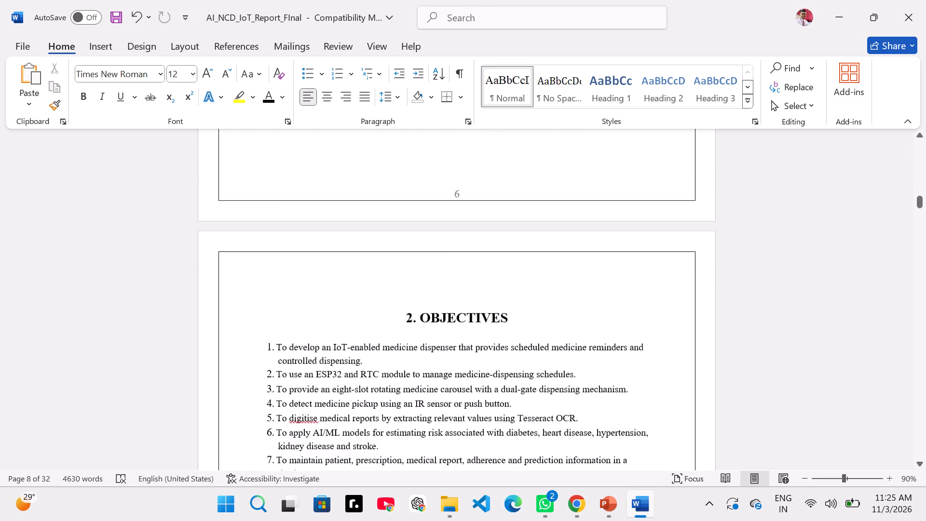
pyautogui.scroll(-7, 414, 288)
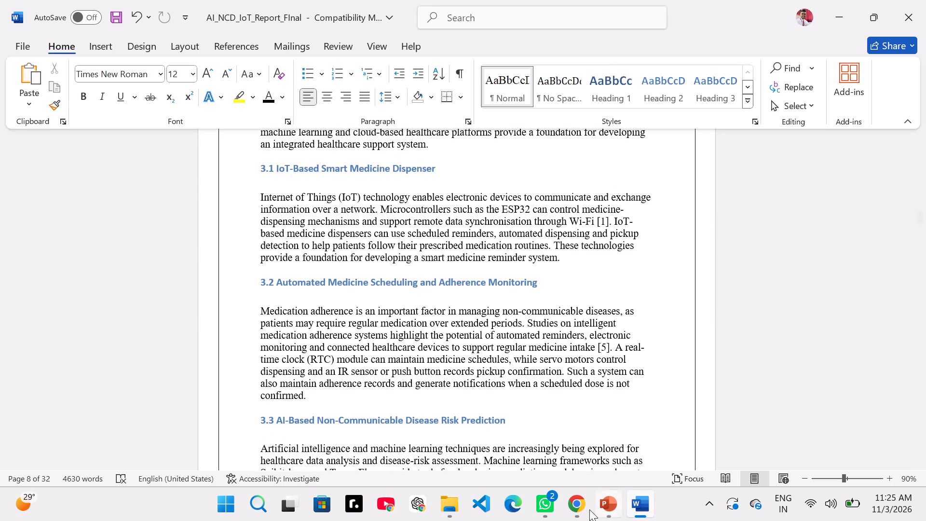
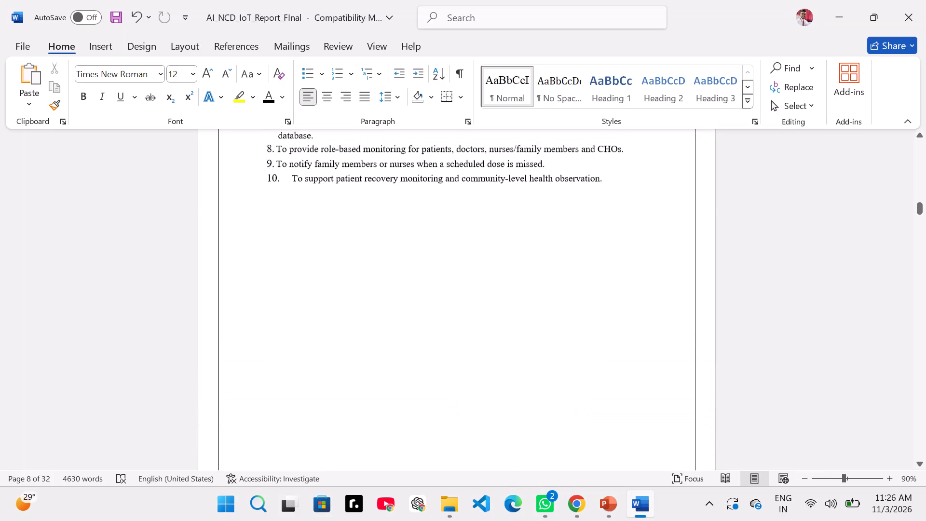
# Adjust the number indent of the ten-item Objectives list so a small gap separates the numbers from their text.
pyautogui.scroll(2, 580, 400)
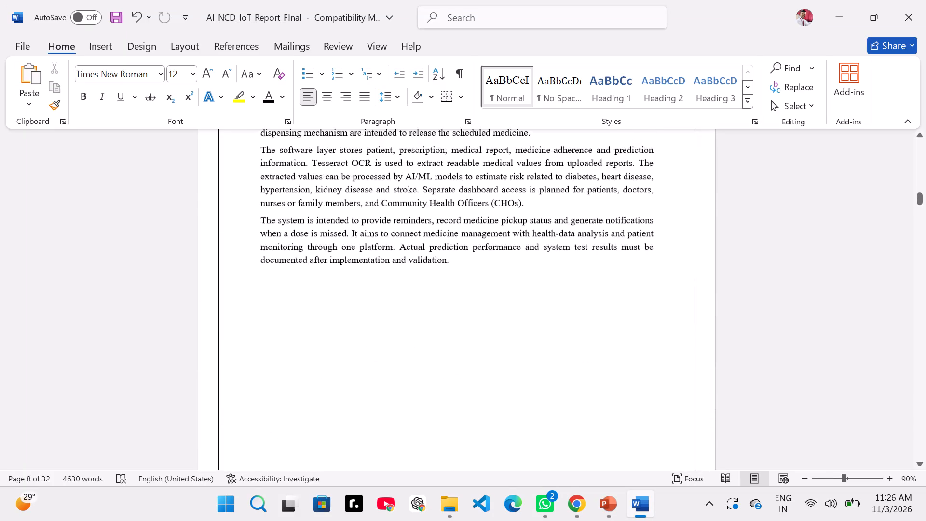
pyautogui.scroll(-4, 580, 400)
pyautogui.scroll(-1, 492, 413)
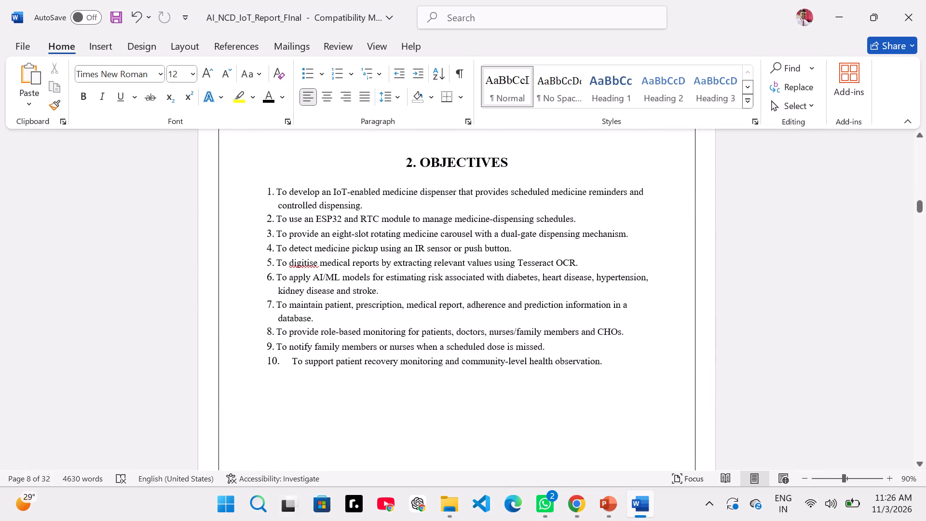
pyautogui.scroll(-1, 492, 413)
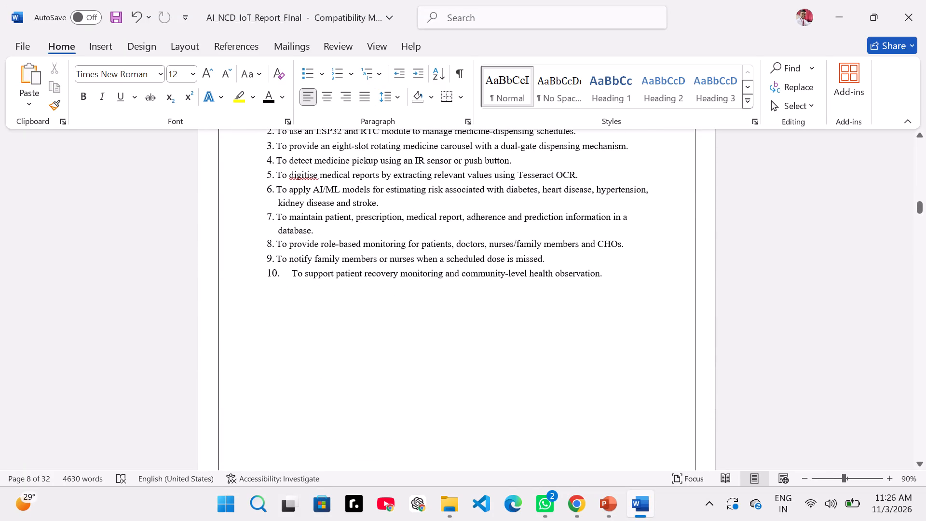
pyautogui.scroll(1, 299, 272)
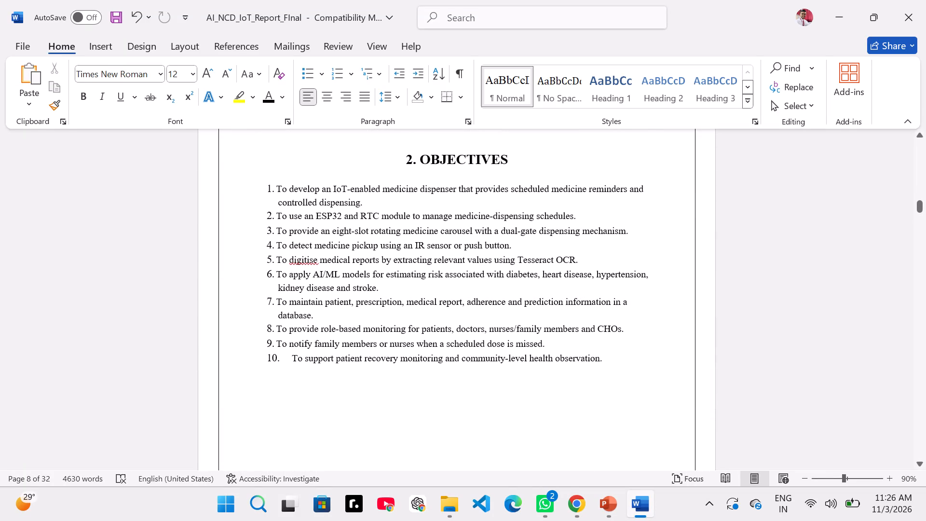
pyautogui.moveTo(267, 185); pyautogui.dragTo(264, 327)
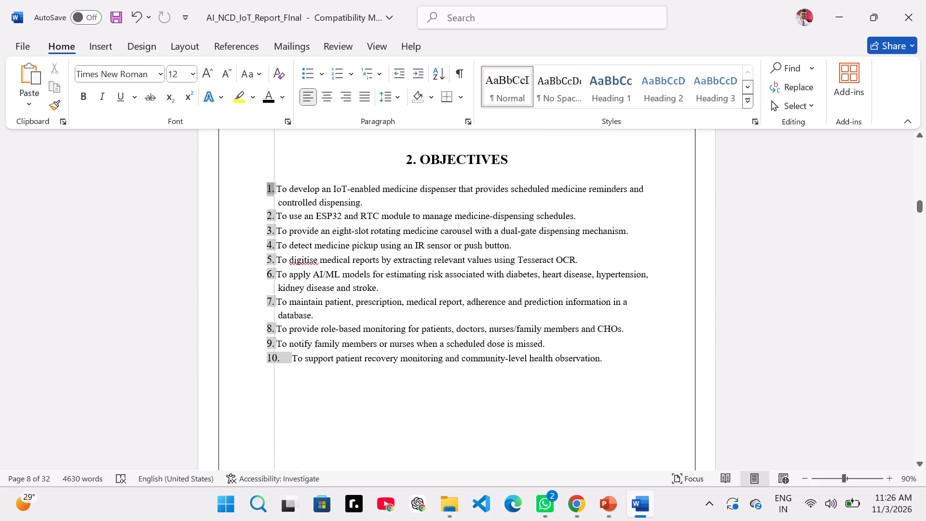
pyautogui.moveTo(264, 327); pyautogui.dragTo(270, 326)
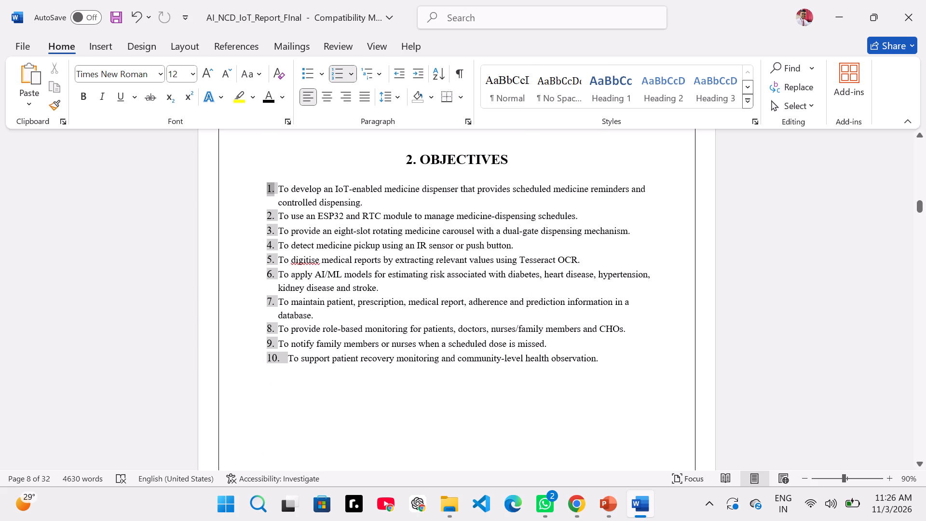
pyautogui.click(269, 189)
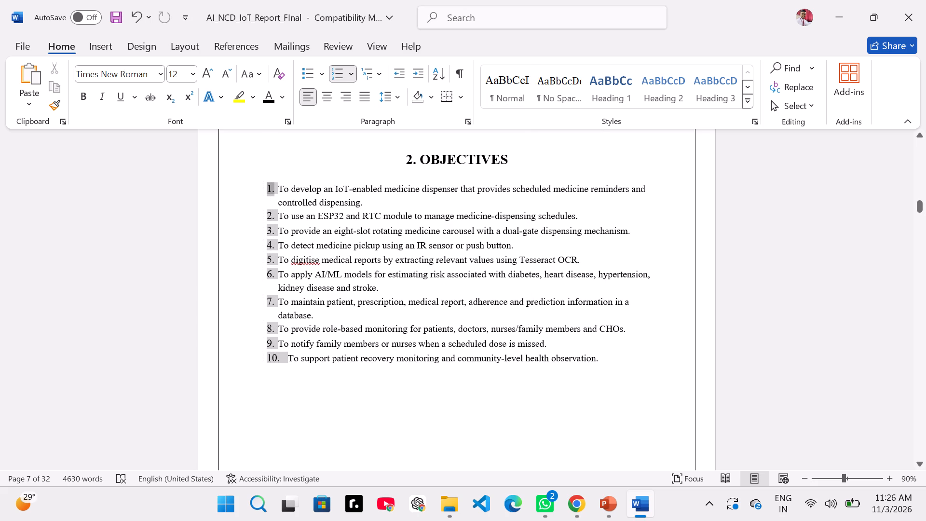
# Select the text of all ten items in the Objectives list for reformatting.
pyautogui.click(278, 188)
pyautogui.moveTo(278, 188); pyautogui.dragTo(631, 356)
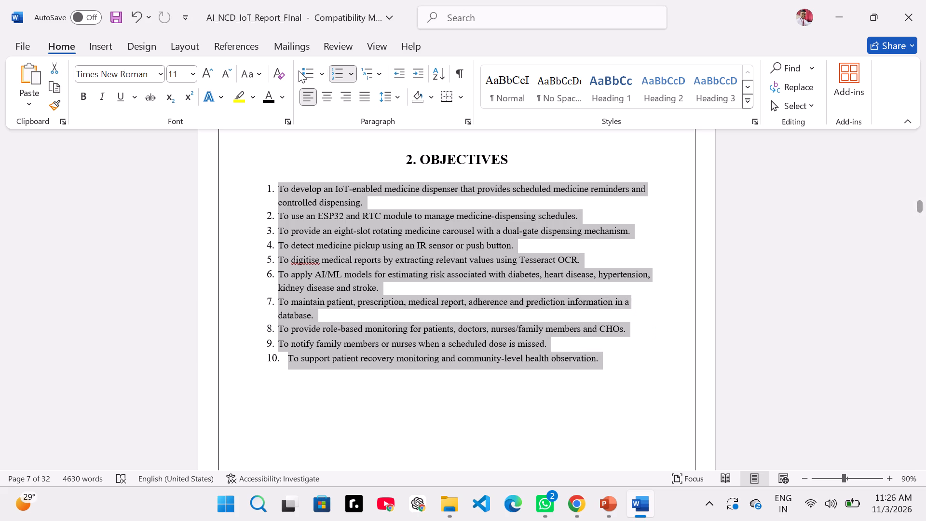
# Remove and reapply the numbering on the ten selected Objectives items so their numbers and text align evenly.
pyautogui.click(333, 75)
pyautogui.click(333, 75)
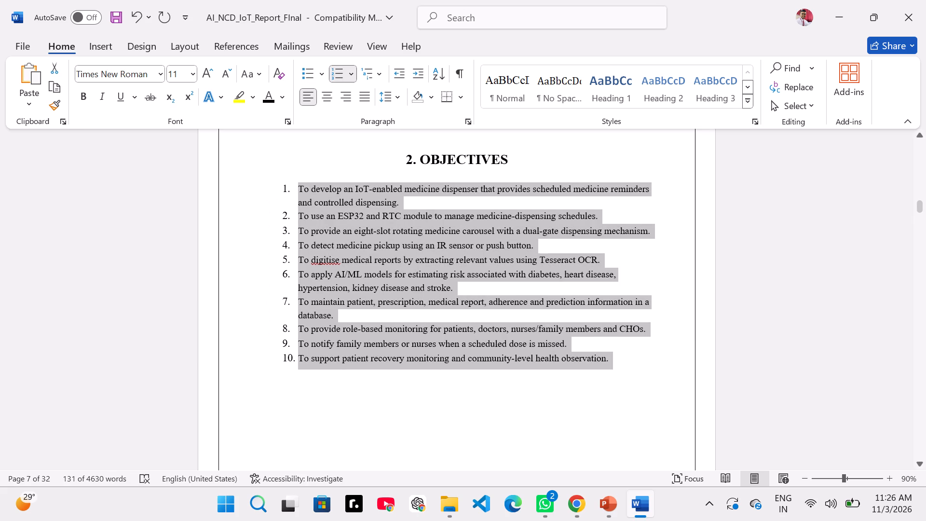
pyautogui.click(574, 384)
# Review the pages around the Objectives list and the start of the Literature Survey section for layout and formatting.
pyautogui.scroll(2, 574, 384)
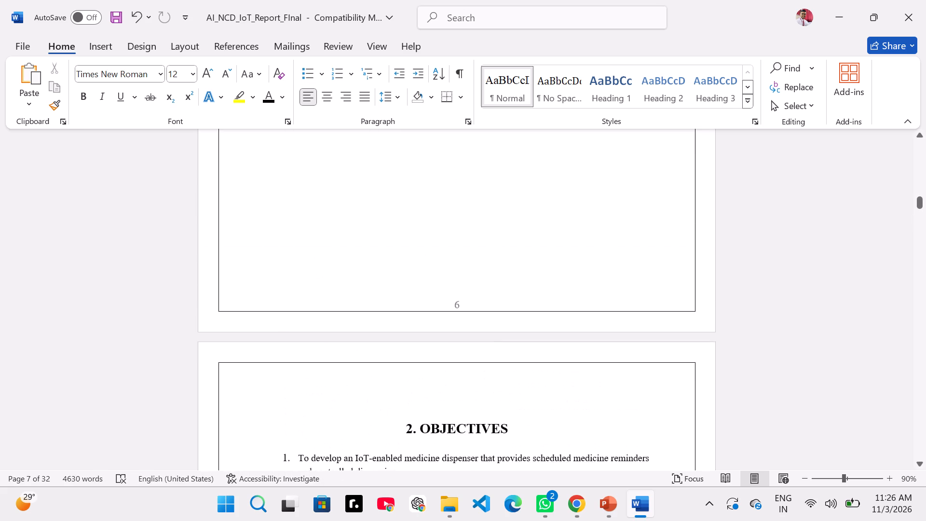
pyautogui.scroll(-4, 574, 384)
pyautogui.scroll(1, 574, 384)
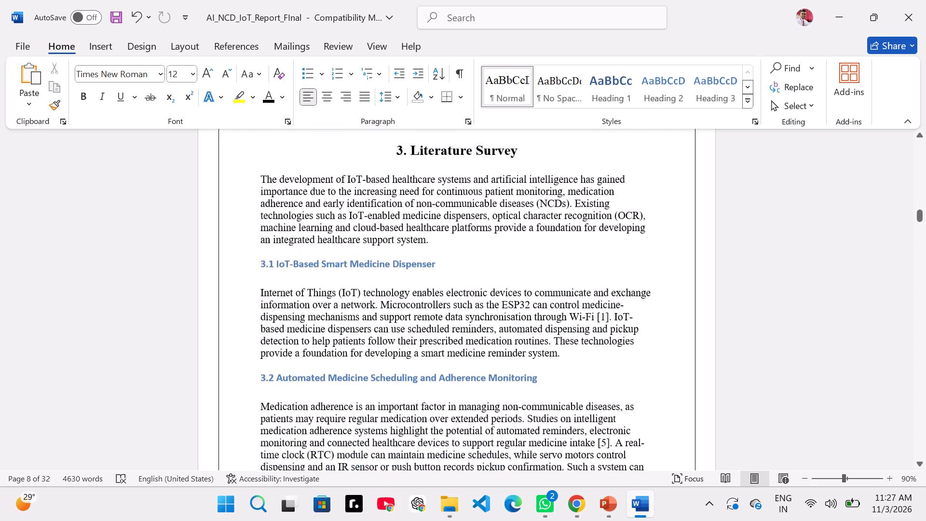
pyautogui.scroll(1, 574, 384)
pyautogui.scroll(1, 311, 276)
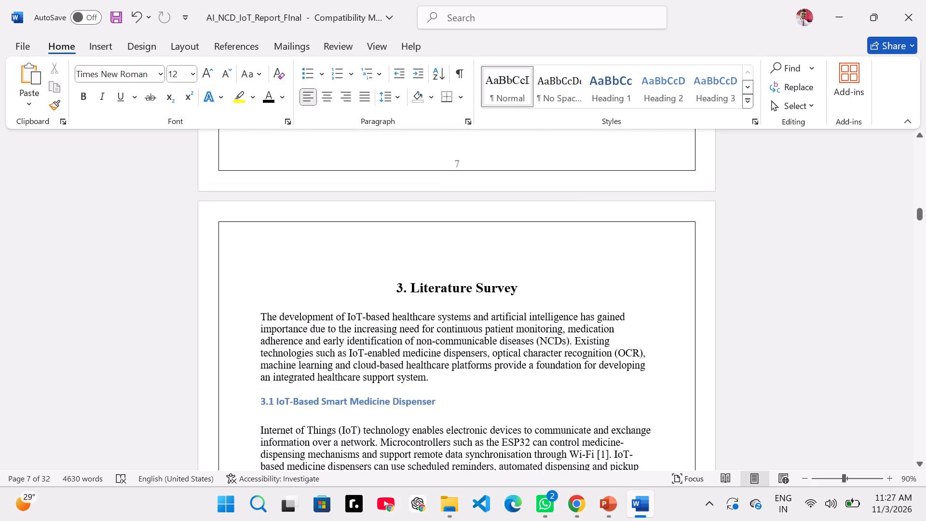
pyautogui.scroll(-1, 354, 310)
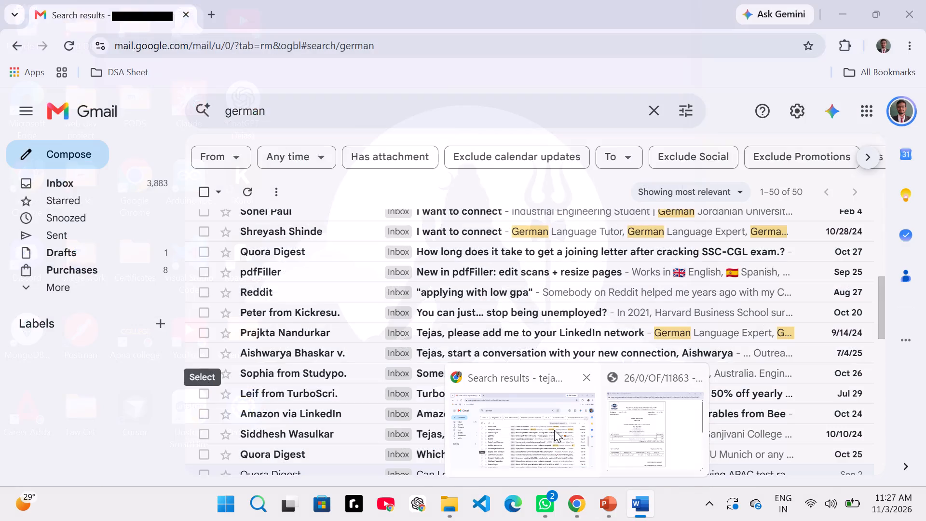
# Switch to the IOT_Group_id_3 folder in File Explorer.
pyautogui.click(454, 507)
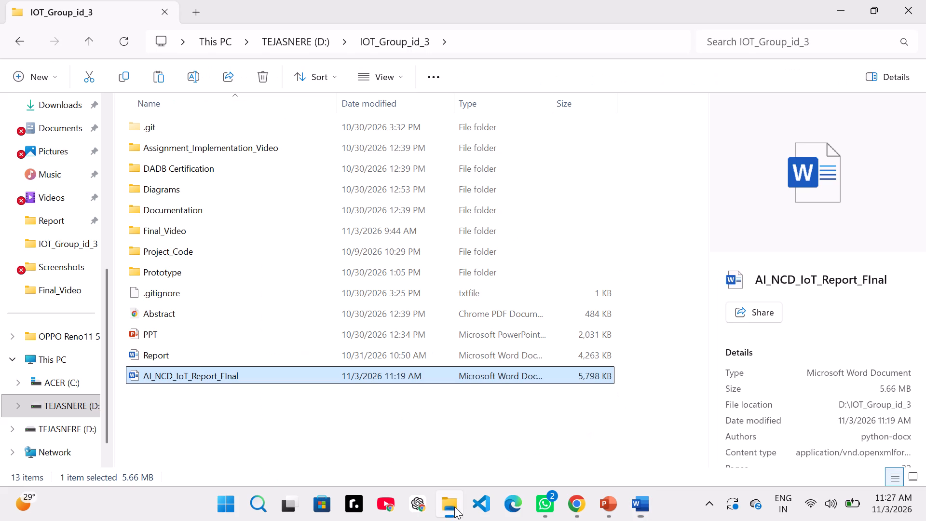
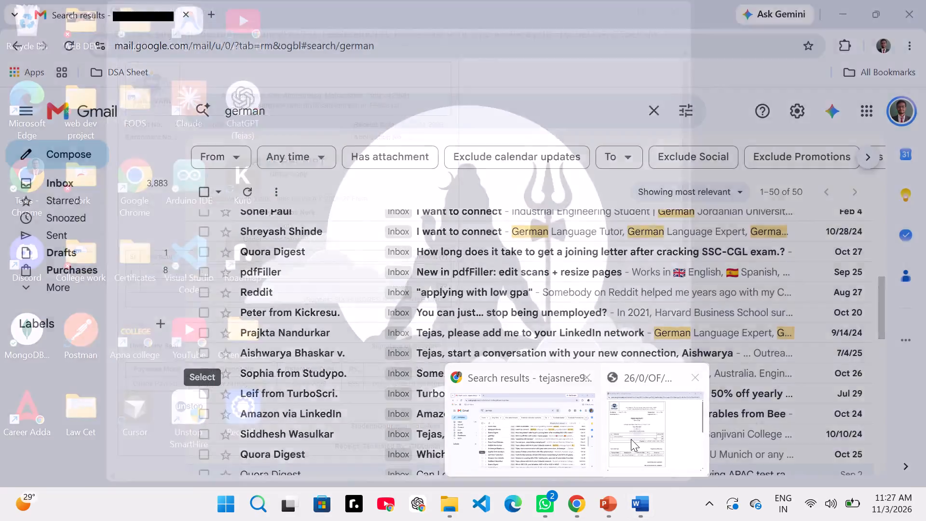
# Switch to the report in Word and review its opening pages from Objectives back through the contents table, Acknowledgement and Declaration.
pyautogui.click(636, 507)
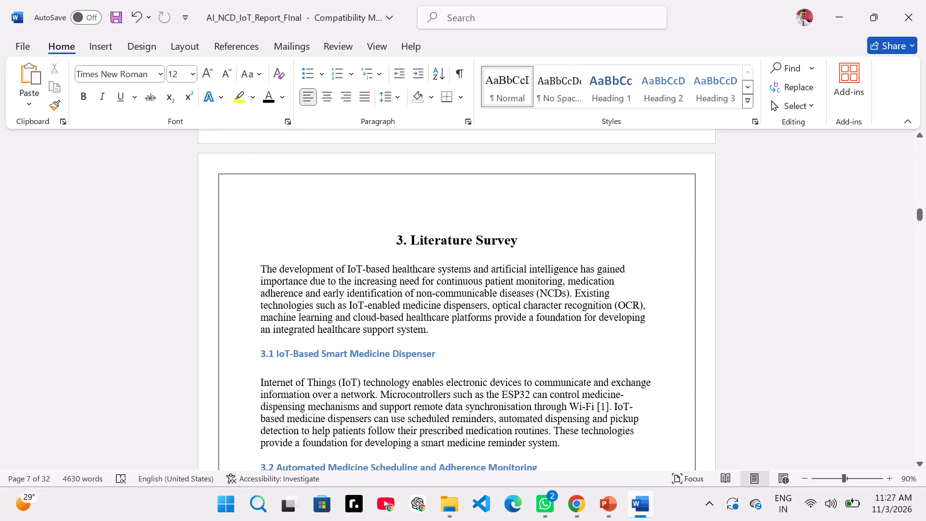
pyautogui.scroll(9, 496, 346)
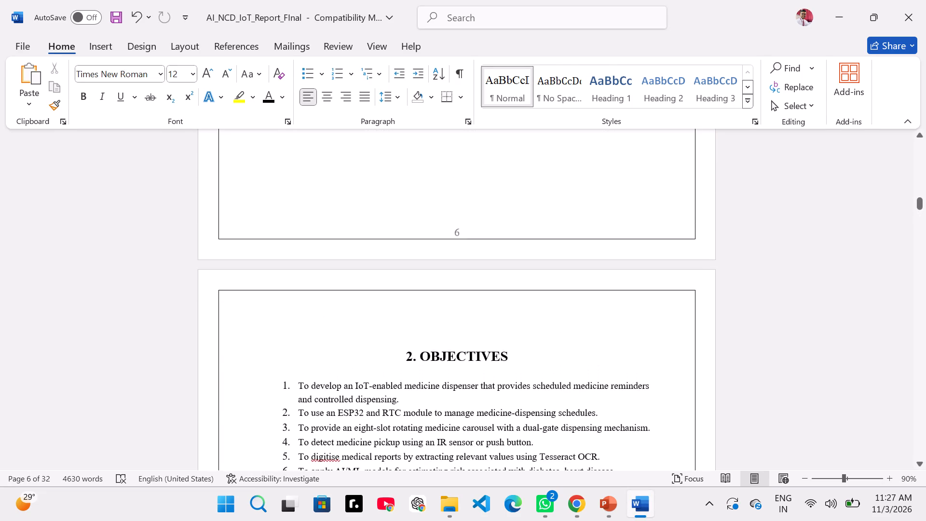
pyautogui.scroll(5, 496, 346)
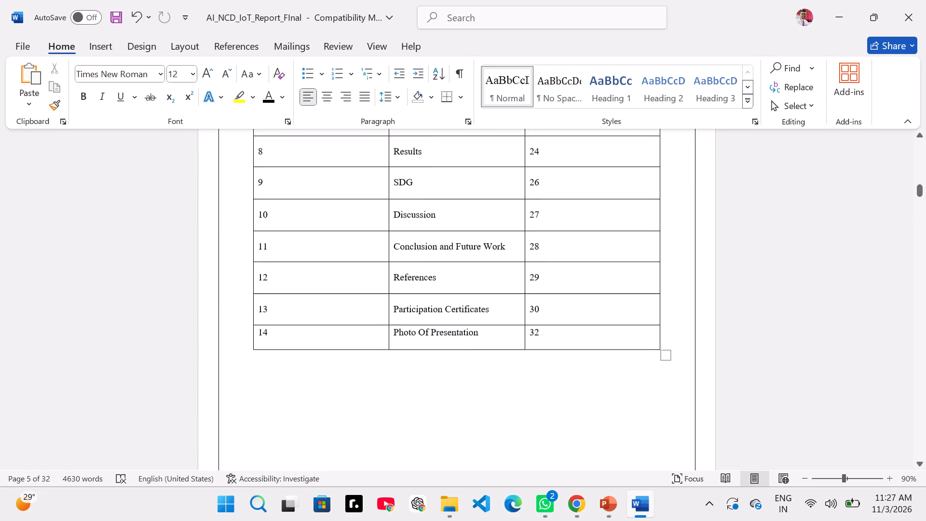
pyautogui.scroll(3, 496, 346)
pyautogui.scroll(-2, 496, 346)
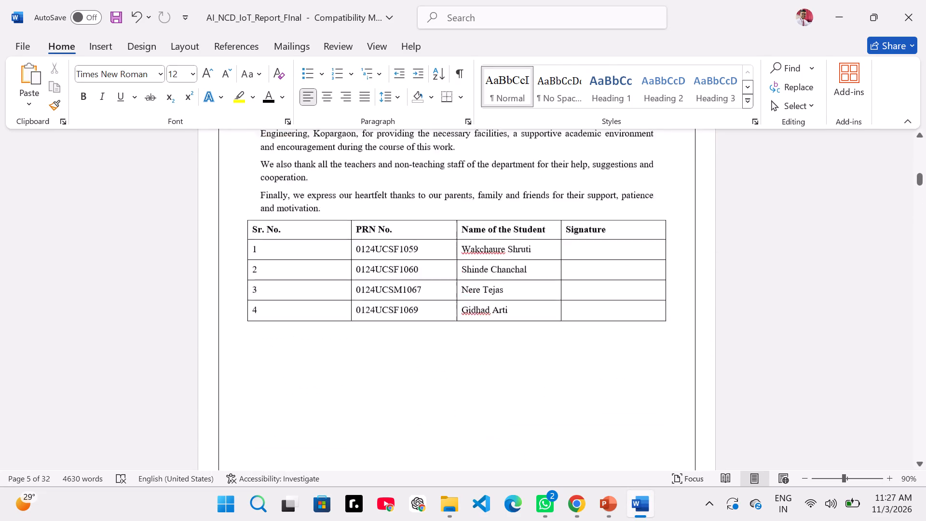
pyautogui.scroll(2, 496, 346)
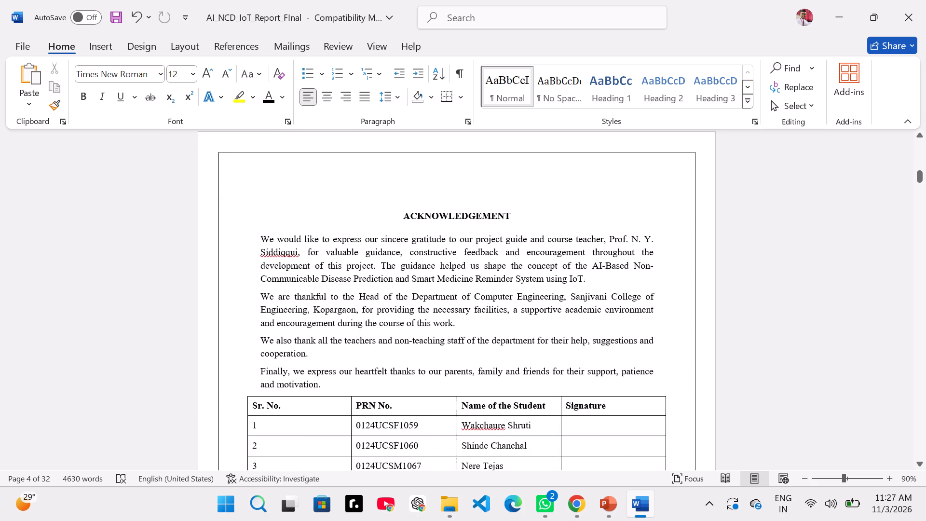
pyautogui.scroll(5, 496, 346)
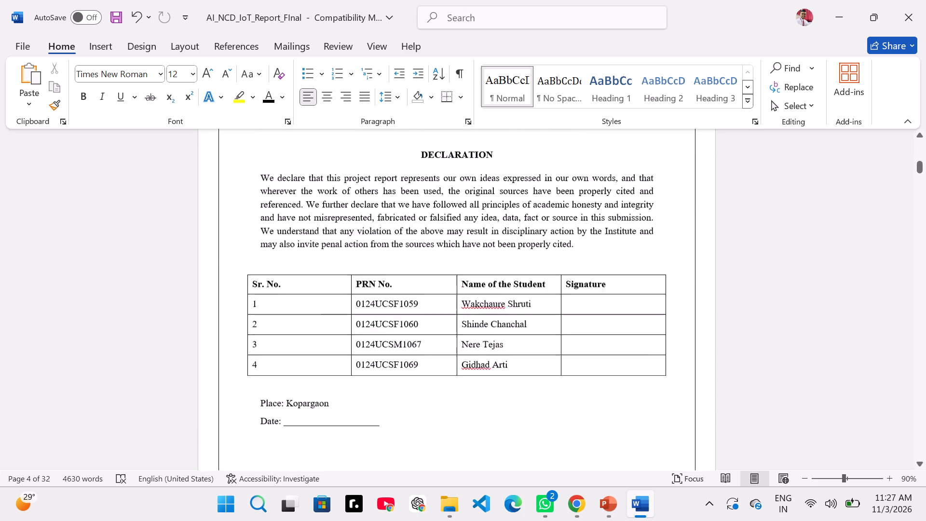
pyautogui.scroll(-2, 496, 346)
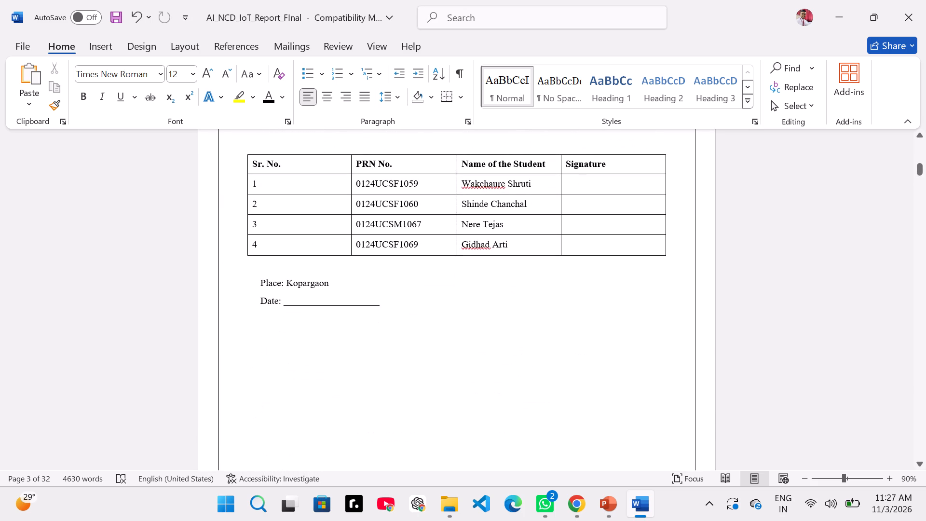
# Select the Place and Date lines below the student signature table for reformatting.
pyautogui.click(261, 302)
pyautogui.moveTo(262, 283); pyautogui.dragTo(347, 302)
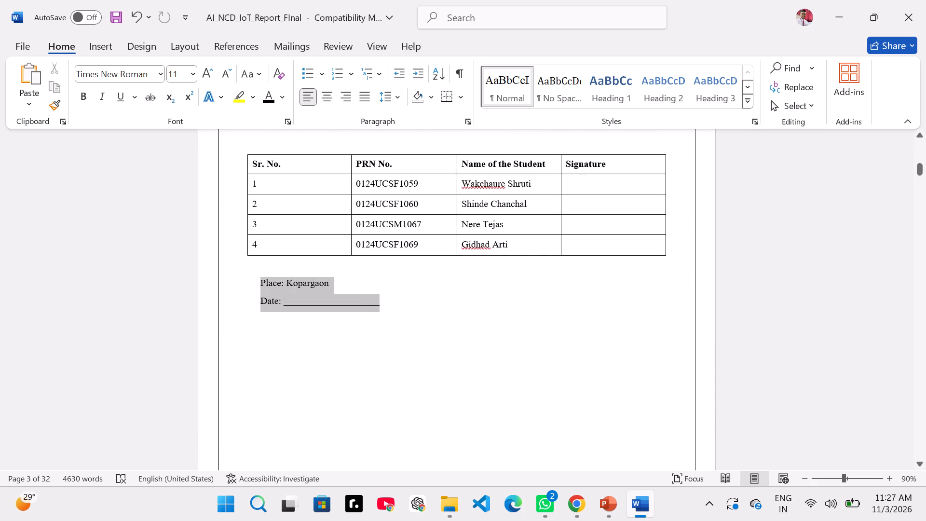
pyautogui.moveTo(347, 302); pyautogui.dragTo(362, 303)
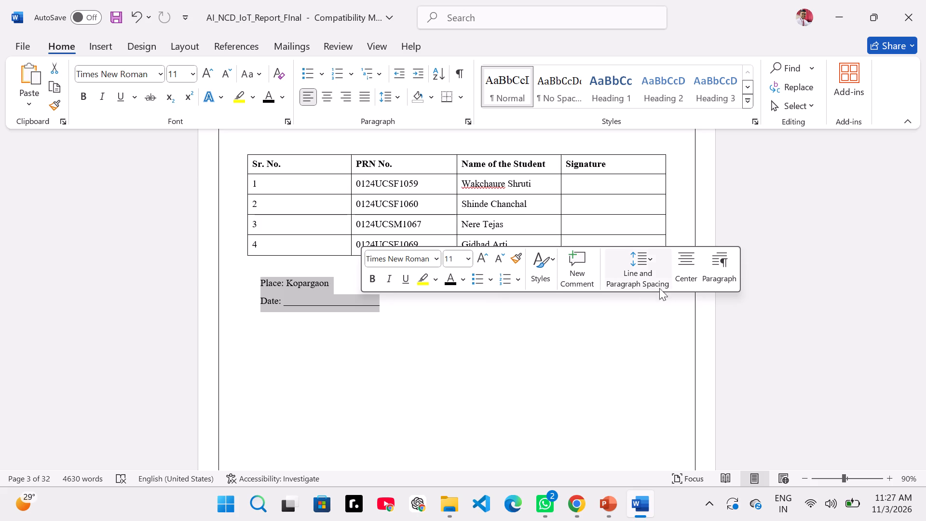
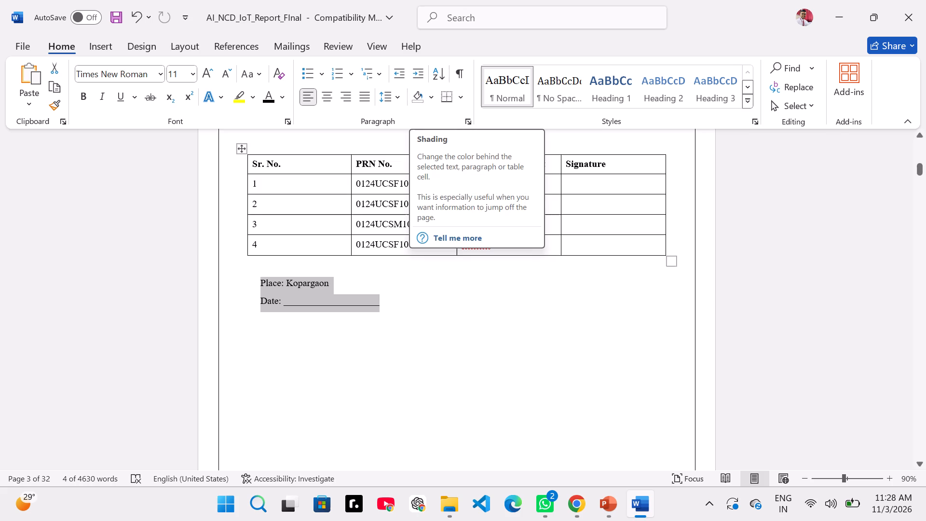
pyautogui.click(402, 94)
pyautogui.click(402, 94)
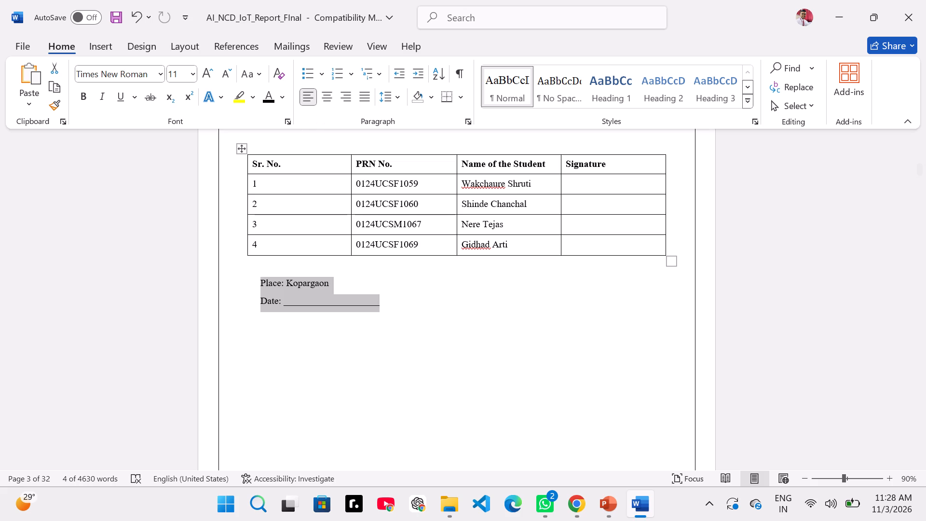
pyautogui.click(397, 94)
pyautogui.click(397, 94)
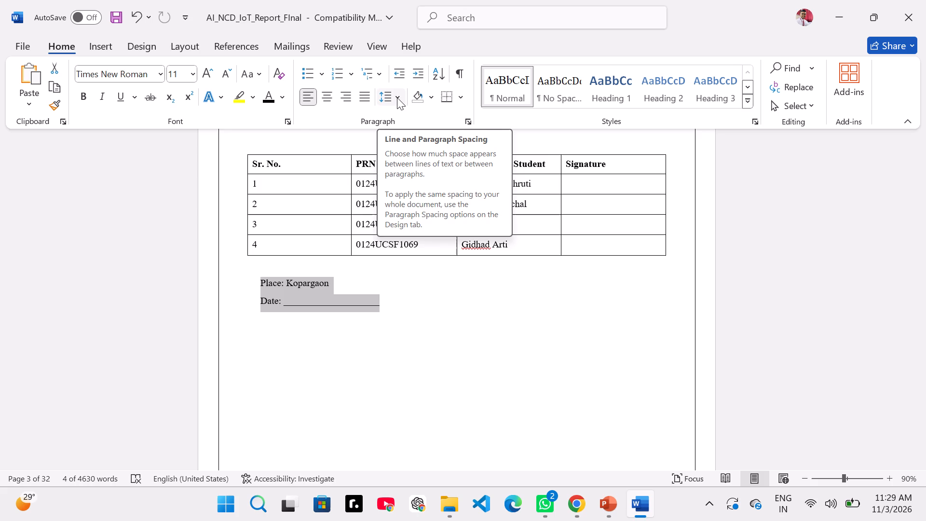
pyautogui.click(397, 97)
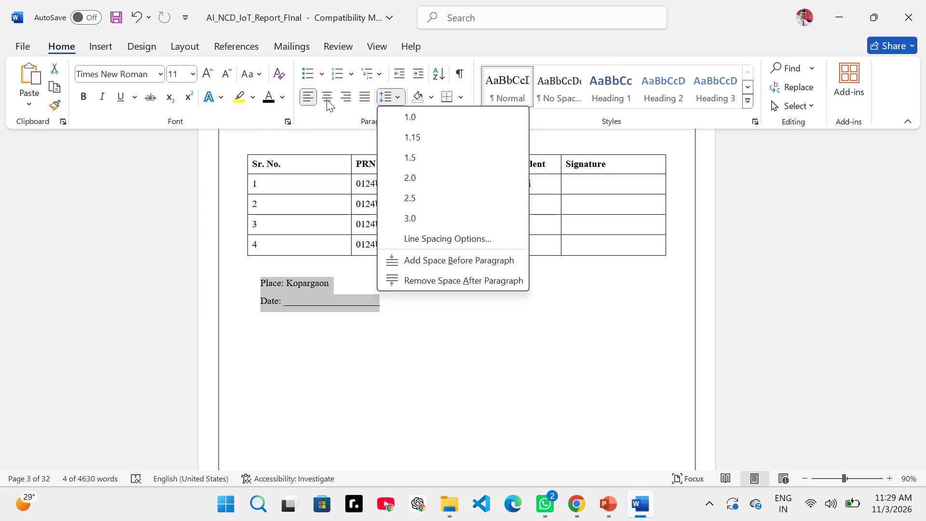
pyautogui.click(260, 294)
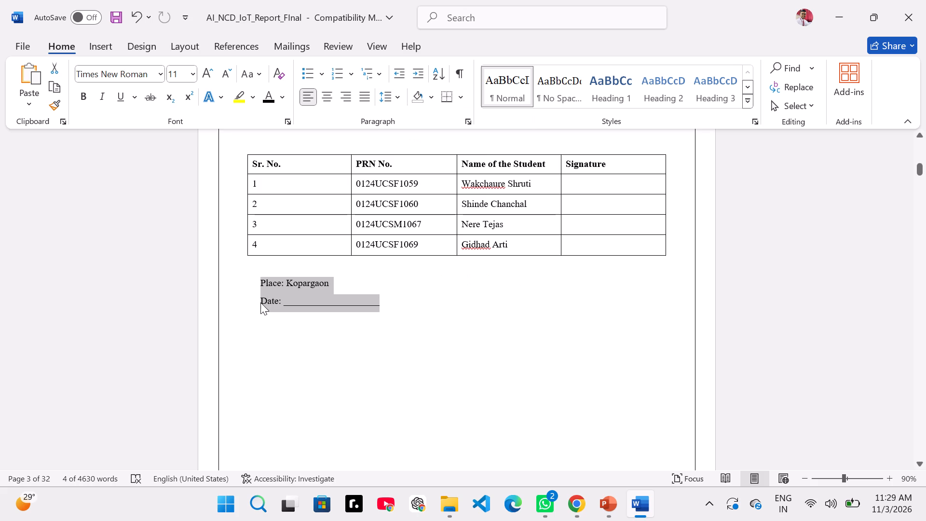
# Join the Date line onto the Place: Kopargaon line below the signature table, separating the two with six tabs.
pyautogui.click(260, 302)
pyautogui.click(260, 302)
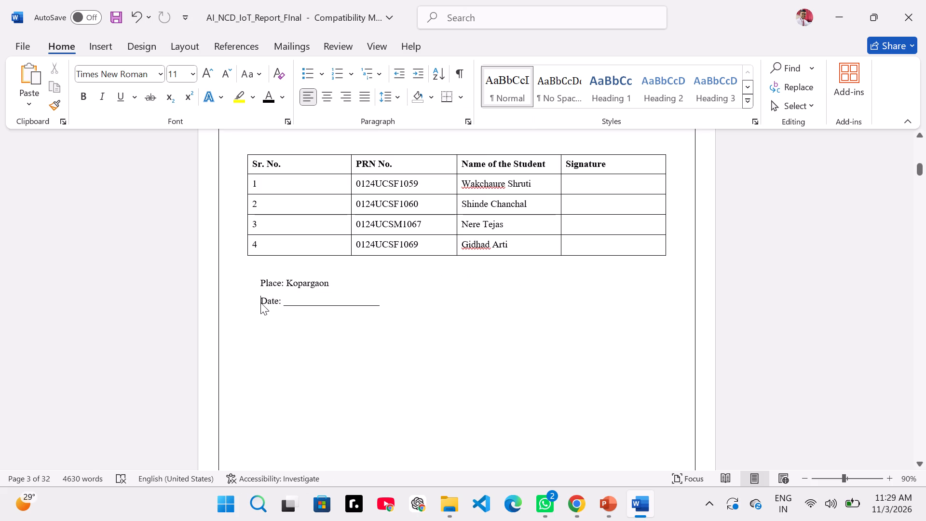
pyautogui.press('BackSpace')
pyautogui.press('space')
pyautogui.press('space')
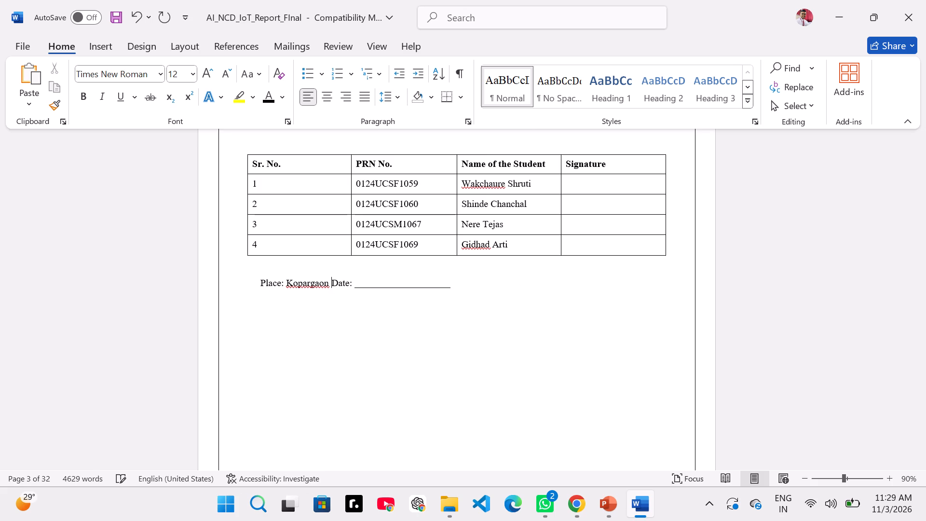
pyautogui.press('BackSpace')
pyautogui.press('BackSpace')
pyautogui.press('Tab')
pyautogui.press('Tab')
pyautogui.press('Tab')
pyautogui.press('Tab')
pyautogui.press('Tab')
pyautogui.press('Tab')
pyautogui.press('Tab')
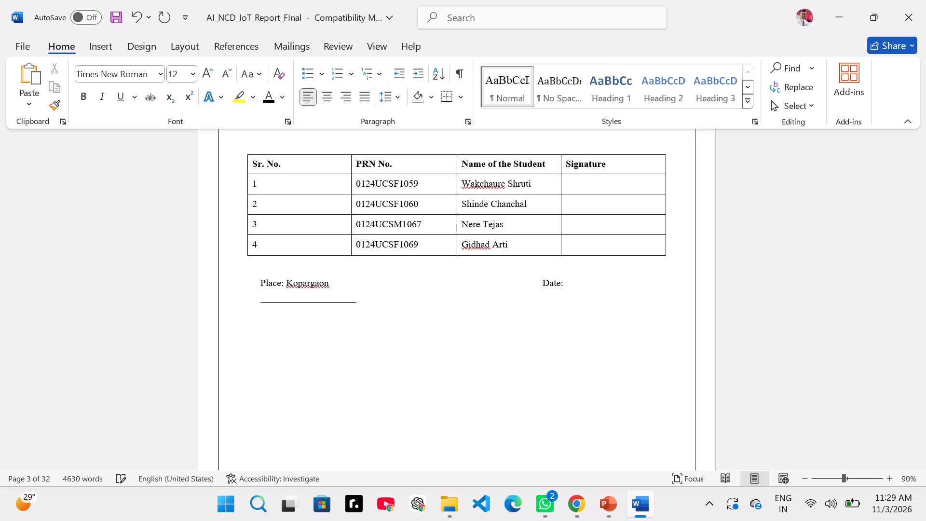
pyautogui.press('BackSpace')
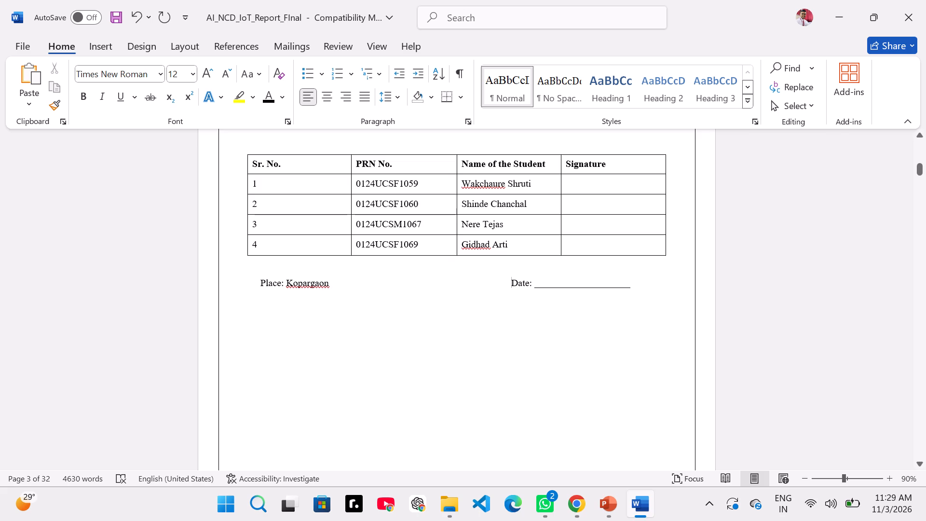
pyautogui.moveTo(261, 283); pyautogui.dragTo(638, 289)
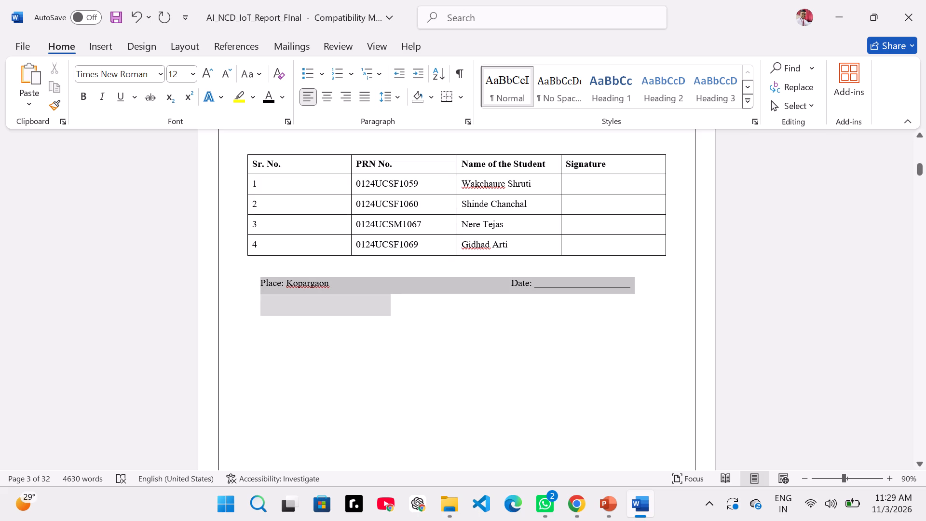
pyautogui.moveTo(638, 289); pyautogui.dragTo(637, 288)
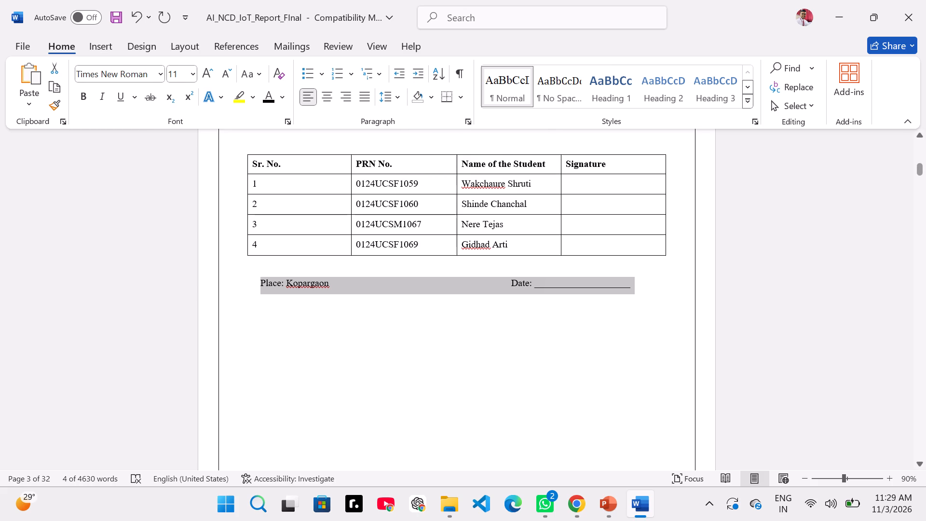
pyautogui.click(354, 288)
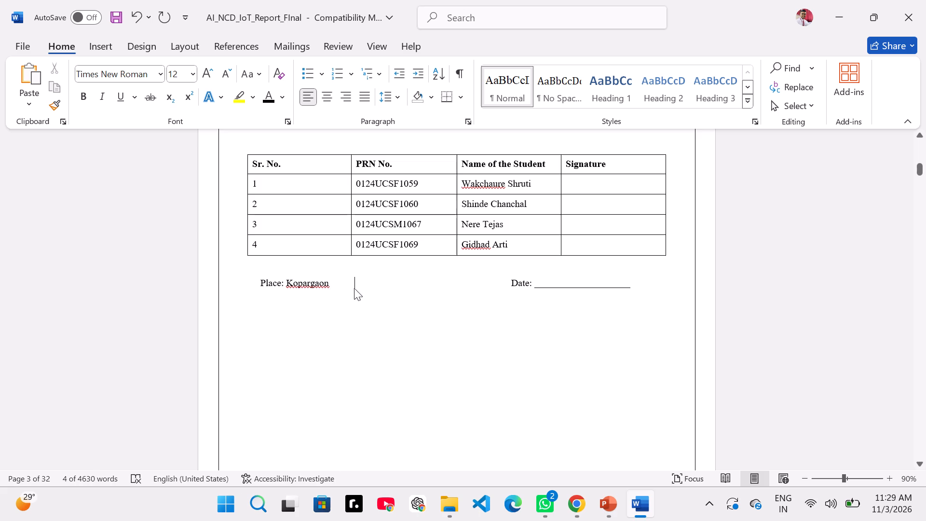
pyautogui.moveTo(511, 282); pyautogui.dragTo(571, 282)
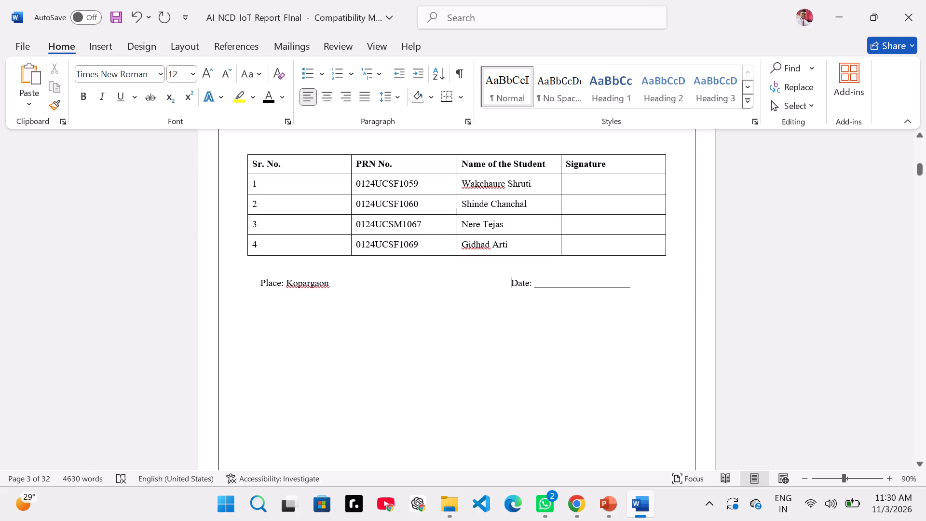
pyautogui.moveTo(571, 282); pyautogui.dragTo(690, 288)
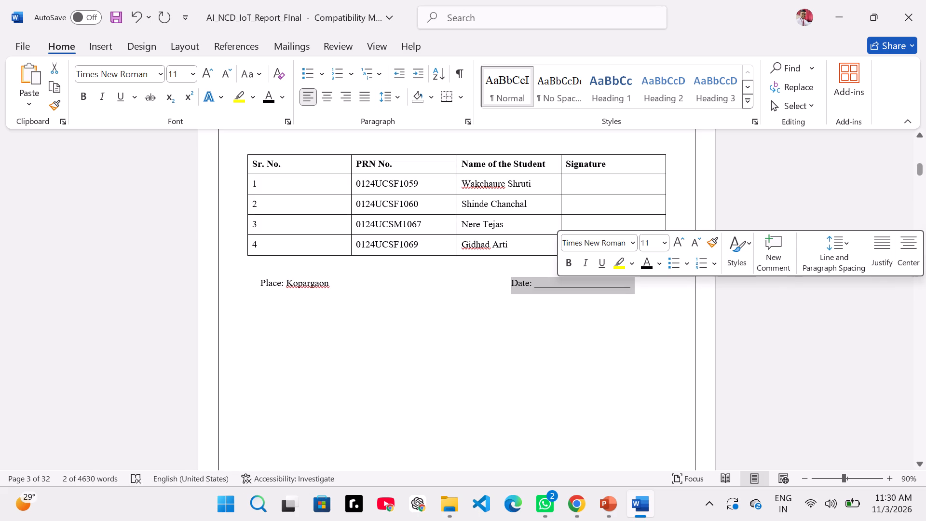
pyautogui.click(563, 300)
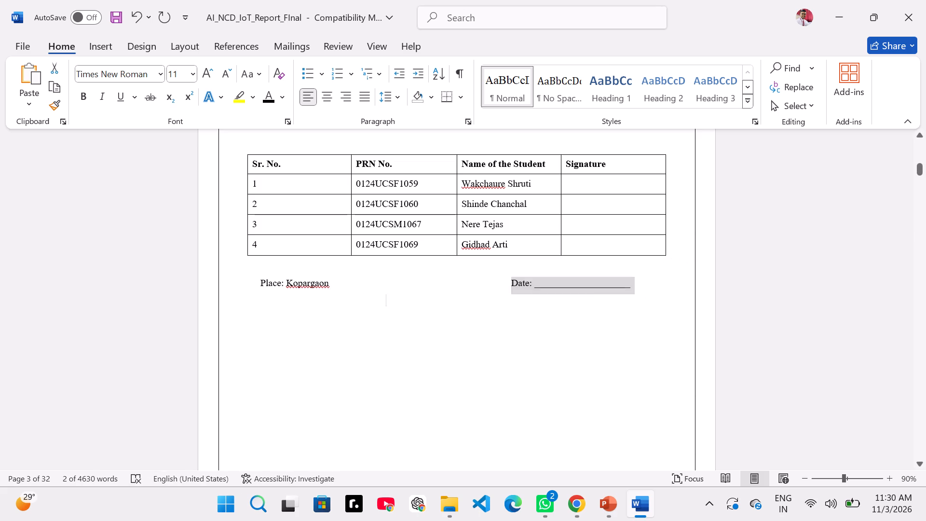
# Review the report's formatting from the Acknowledgement page through the contents table, Abstract and Objectives to the Literature Survey.
pyautogui.scroll(-4, 563, 300)
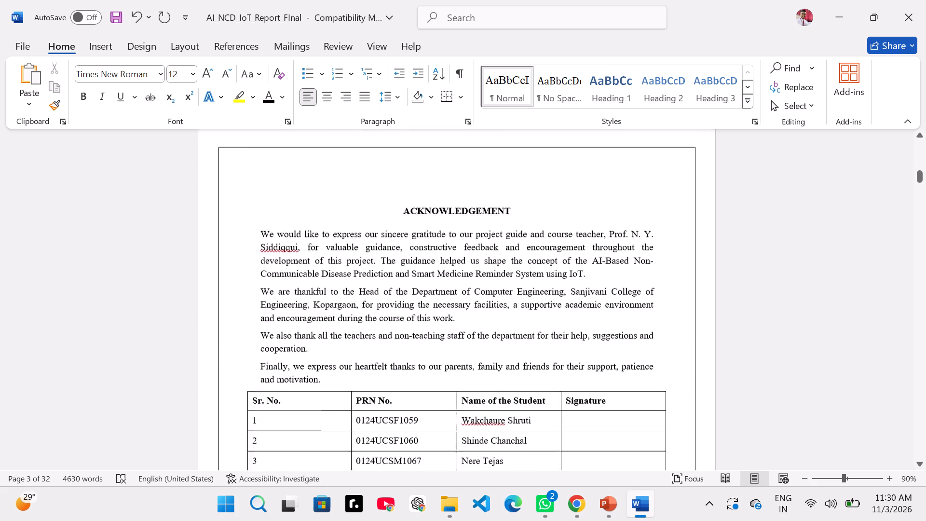
pyautogui.scroll(-1, 563, 300)
pyautogui.scroll(2, 563, 300)
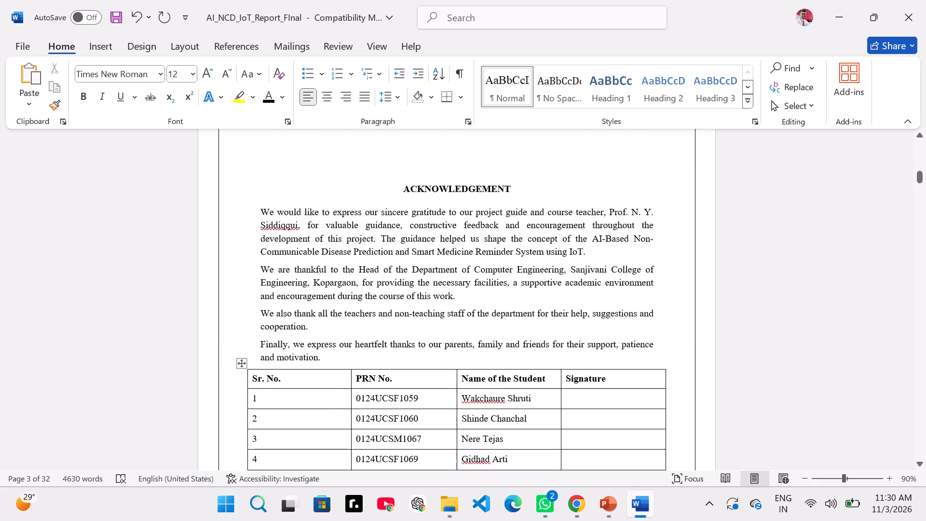
pyautogui.scroll(-3, 563, 300)
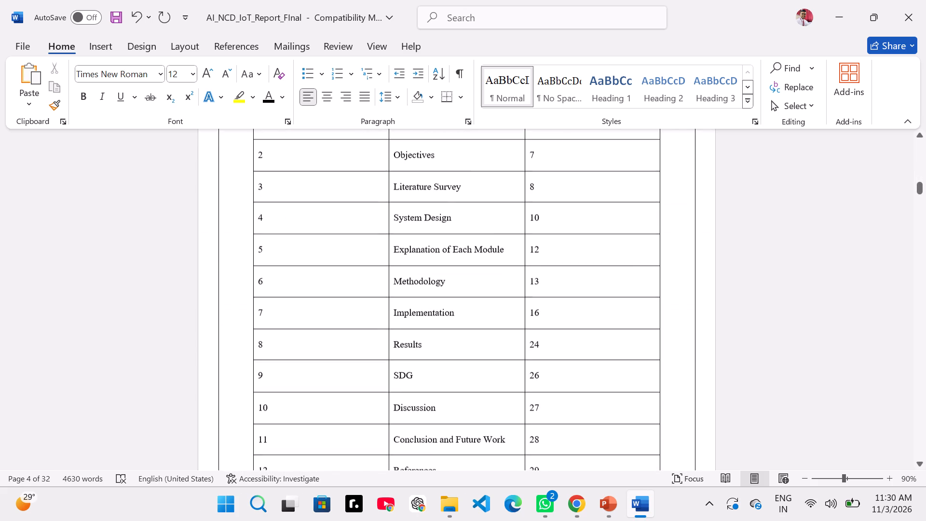
pyautogui.scroll(-3, 563, 300)
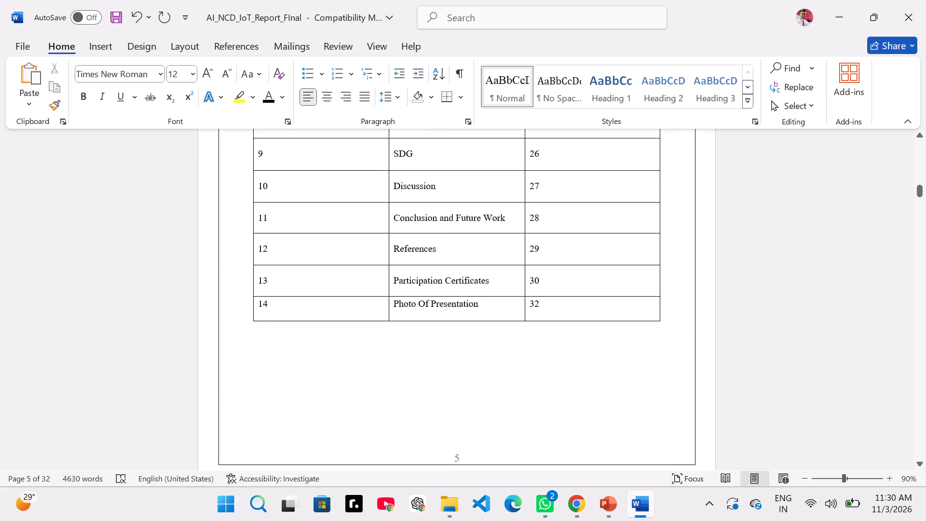
pyautogui.scroll(-3, 563, 300)
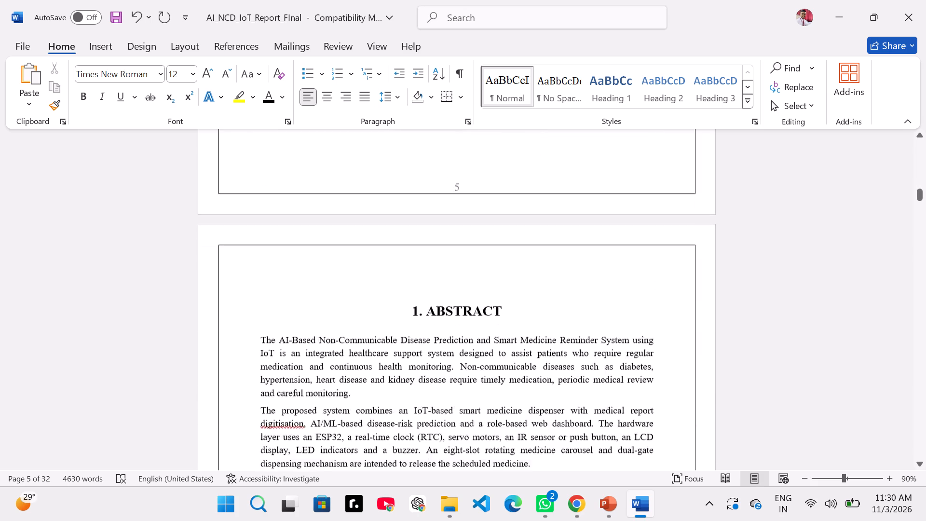
pyautogui.scroll(-6, 563, 300)
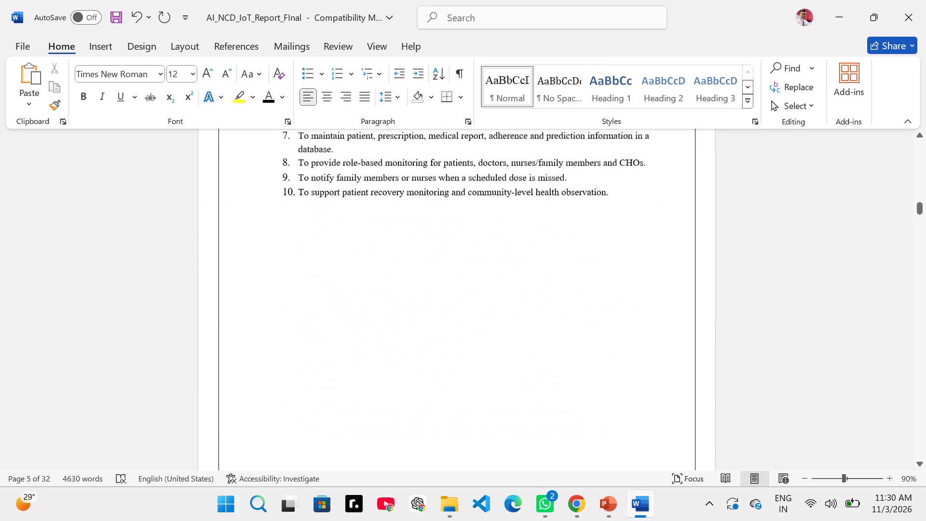
pyautogui.scroll(-2, 563, 300)
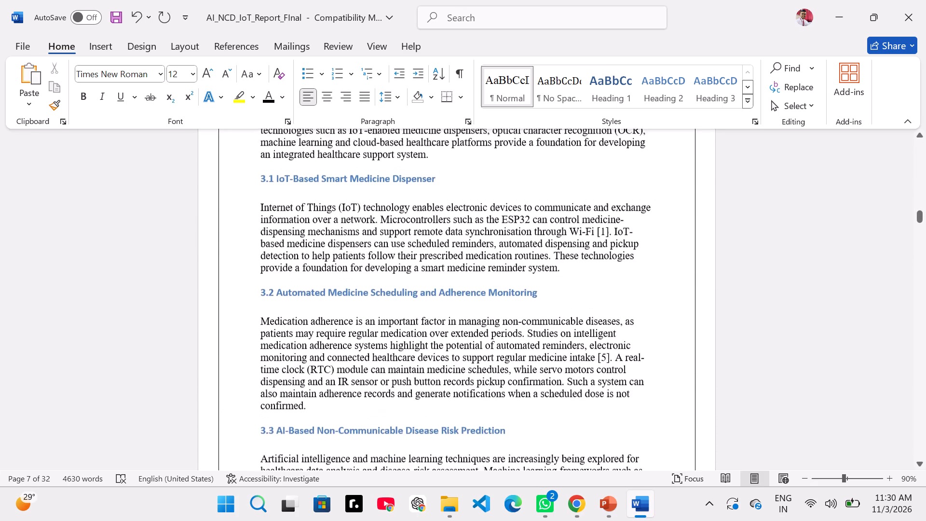
# Switch to Chrome.
pyautogui.click(577, 507)
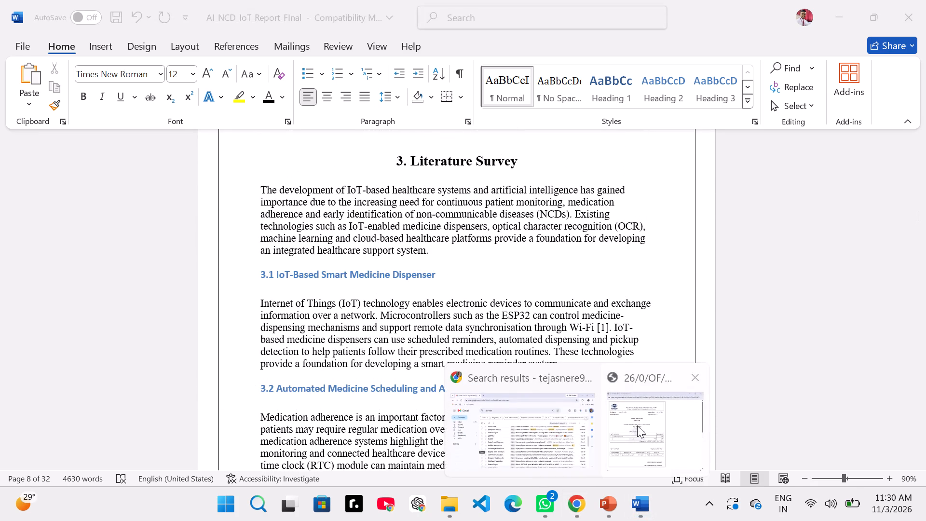
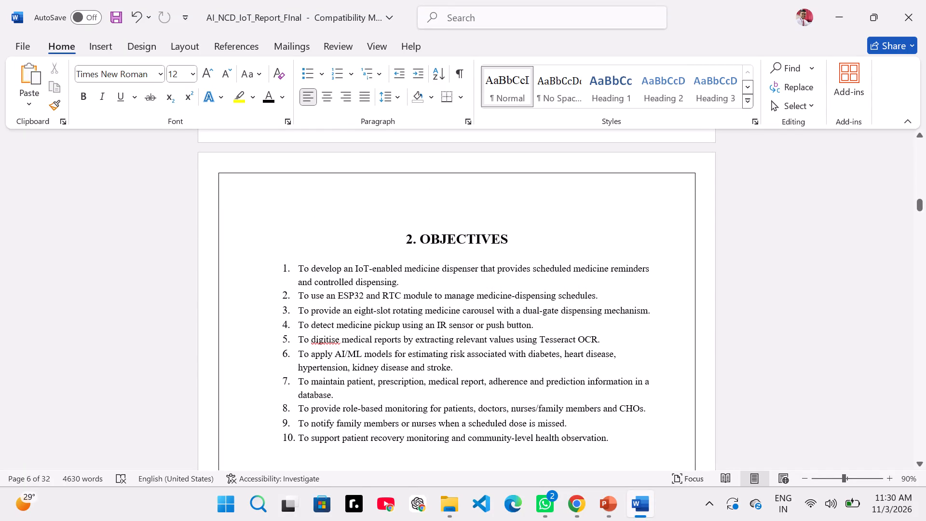
# Change the word "digitise" to "digitalize" in the fifth objective.
pyautogui.click(328, 341)
pyautogui.press('a')
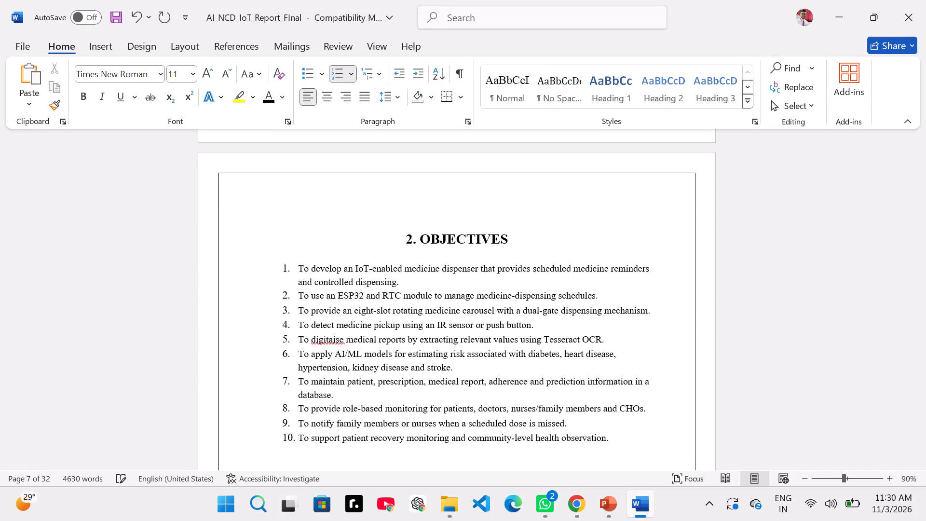
pyautogui.click(342, 339)
pyautogui.press('BackSpace')
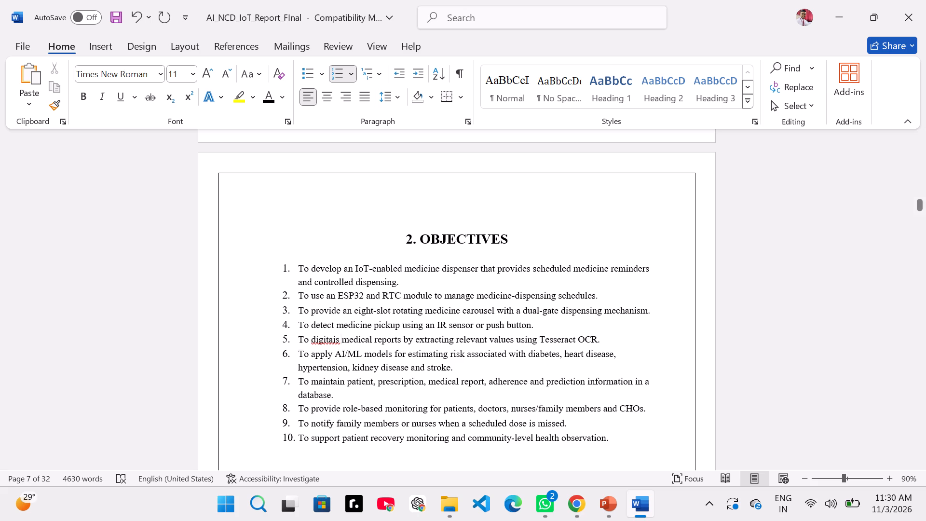
pyautogui.press('BackSpace')
pyautogui.press('BackSpace')
pyautogui.press('BackSpace')
pyautogui.press('BackSpace')
pyautogui.press('BackSpace')
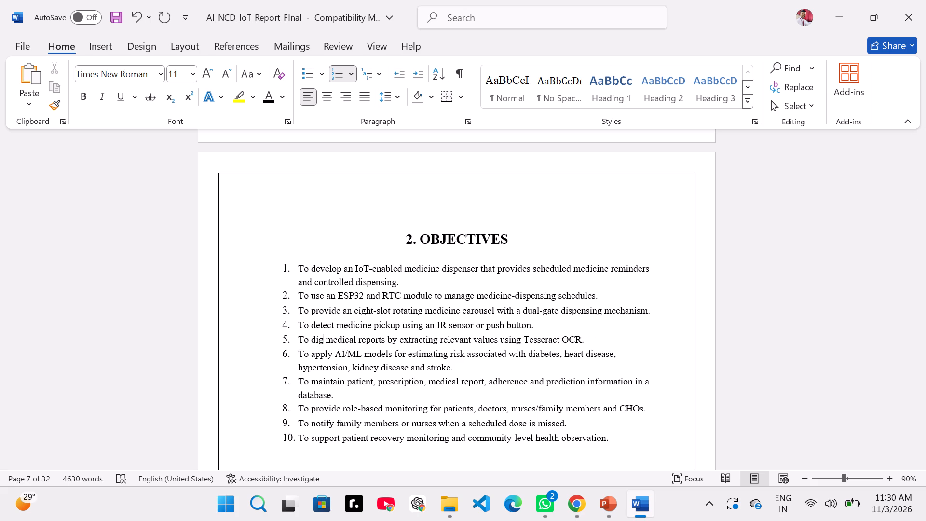
pyautogui.write('itali')
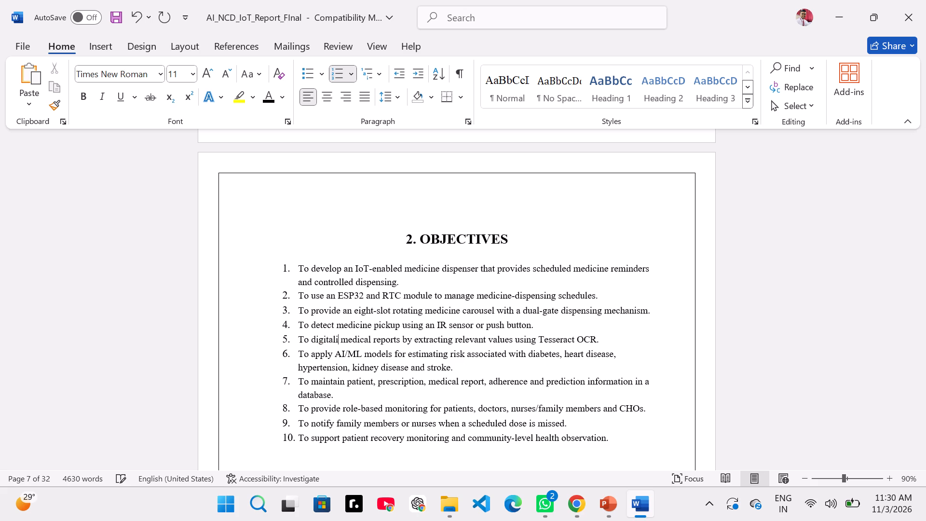
pyautogui.write('ze')
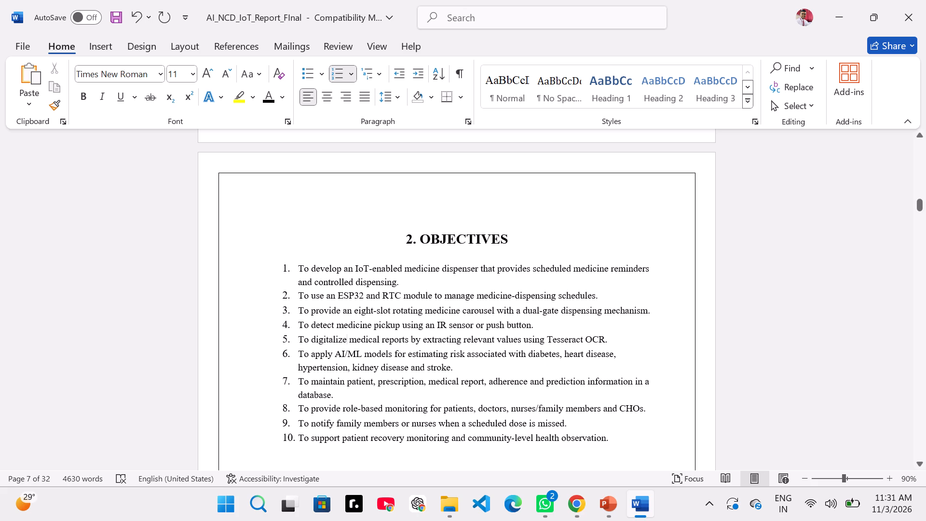
# Set the line spacing of all ten numbered items under 2. OBJECTIVES to 1.5.
pyautogui.scroll(-1, 442, 356)
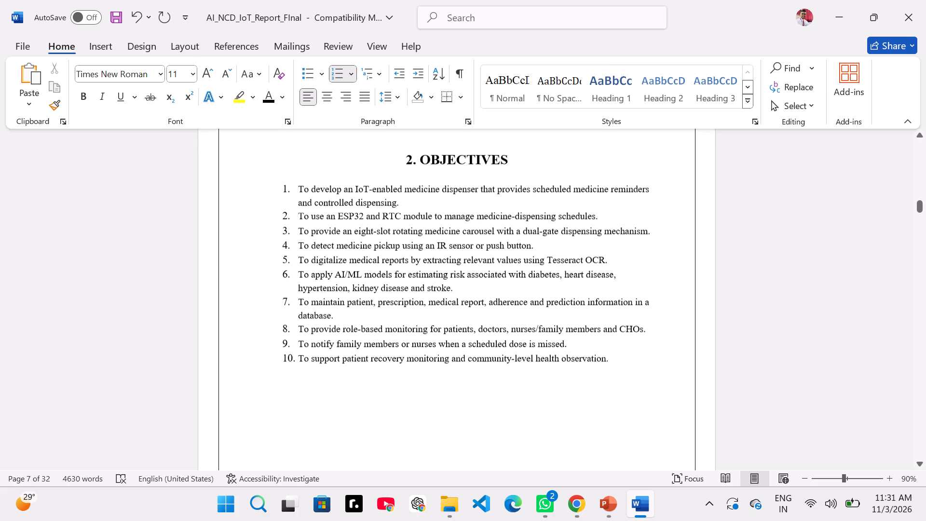
pyautogui.scroll(-1, 442, 356)
pyautogui.scroll(4, 442, 356)
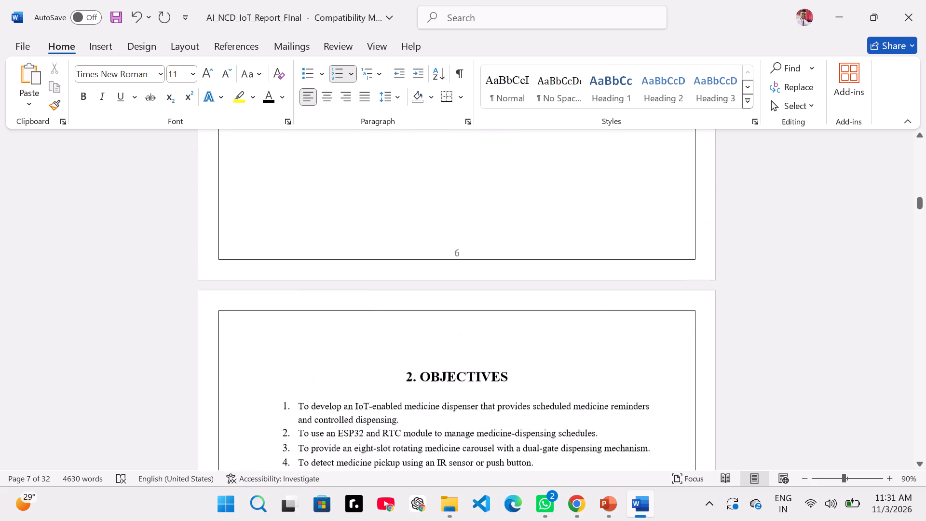
pyautogui.scroll(3, 442, 356)
pyautogui.scroll(-1, 442, 356)
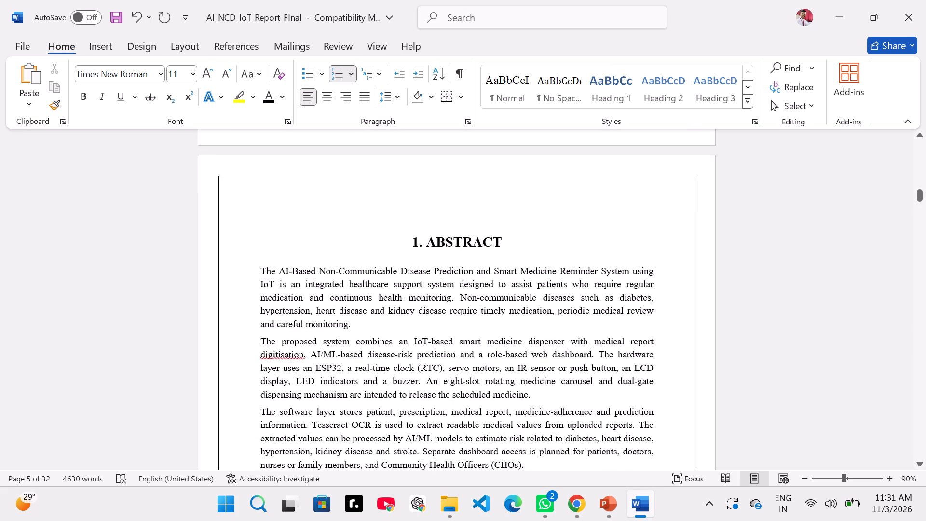
pyautogui.scroll(-4, 442, 356)
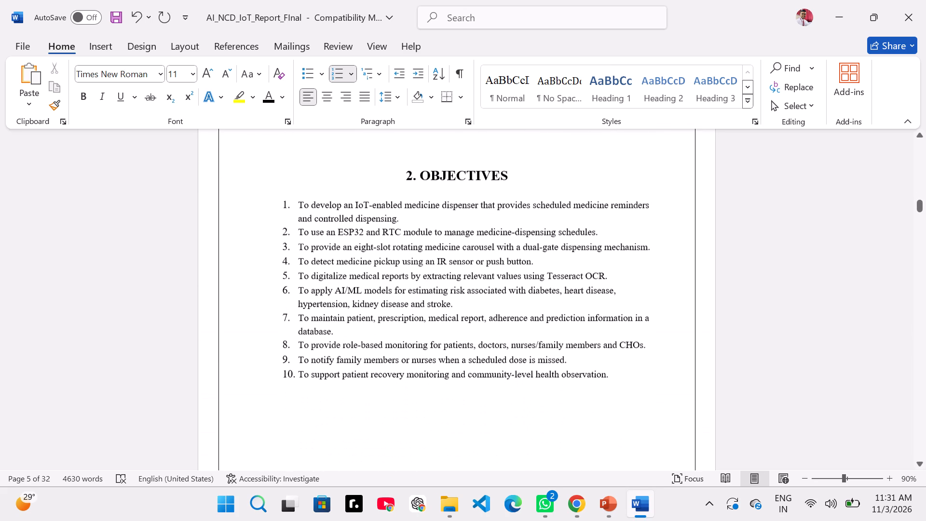
pyautogui.moveTo(299, 198); pyautogui.dragTo(608, 370)
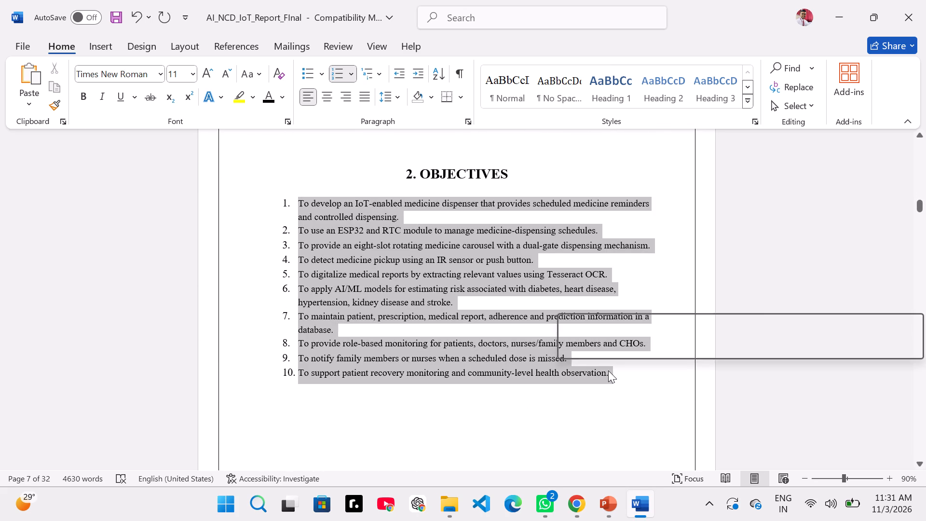
pyautogui.click(847, 326)
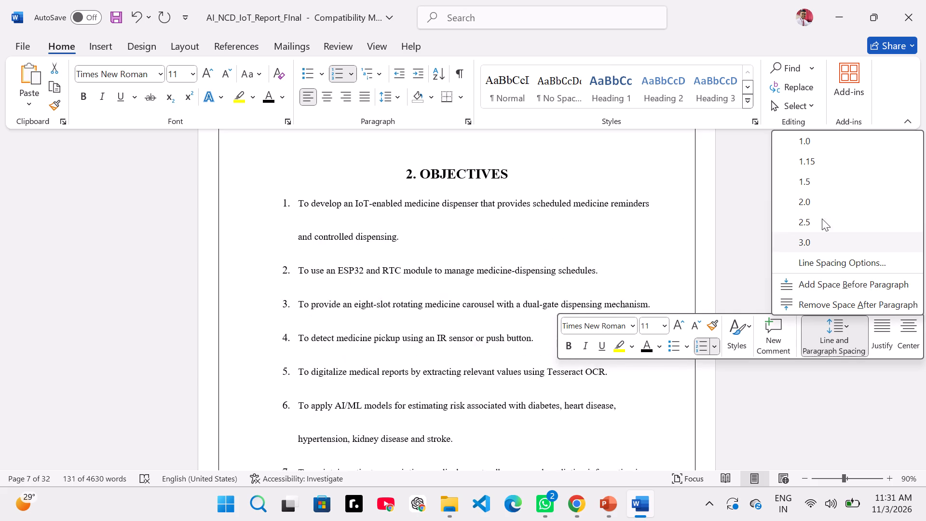
pyautogui.click(812, 182)
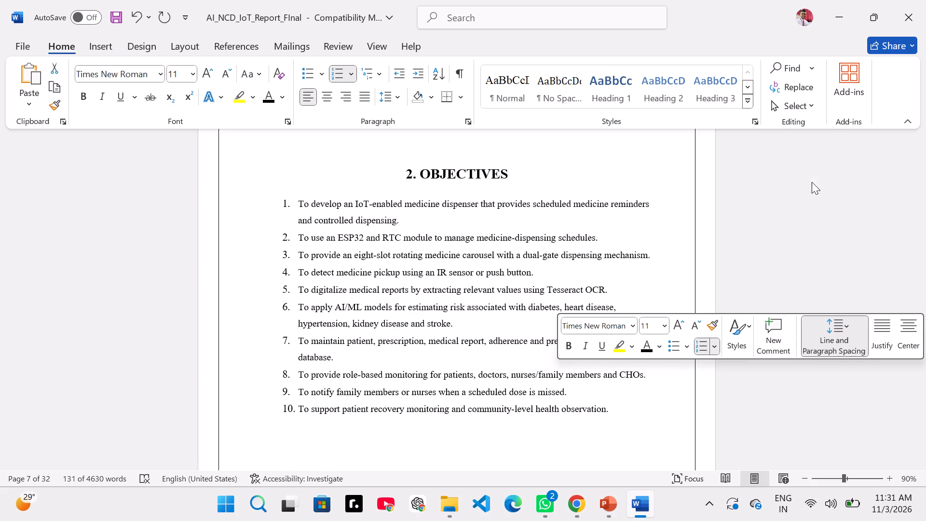
# Correct "digitisation" to "digitization" in the second paragraph of the Abstract.
pyautogui.scroll(2, 502, 297)
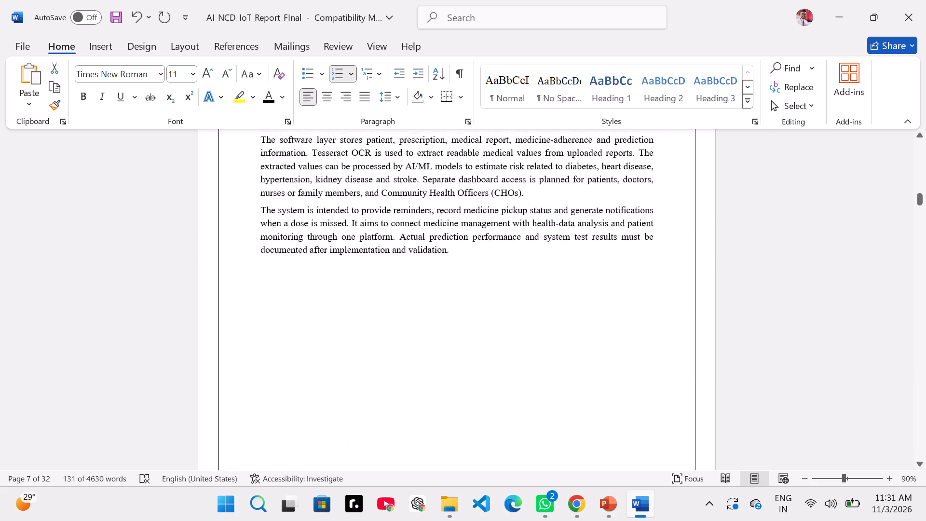
pyautogui.scroll(1, 502, 297)
pyautogui.moveTo(259, 304); pyautogui.dragTo(280, 326)
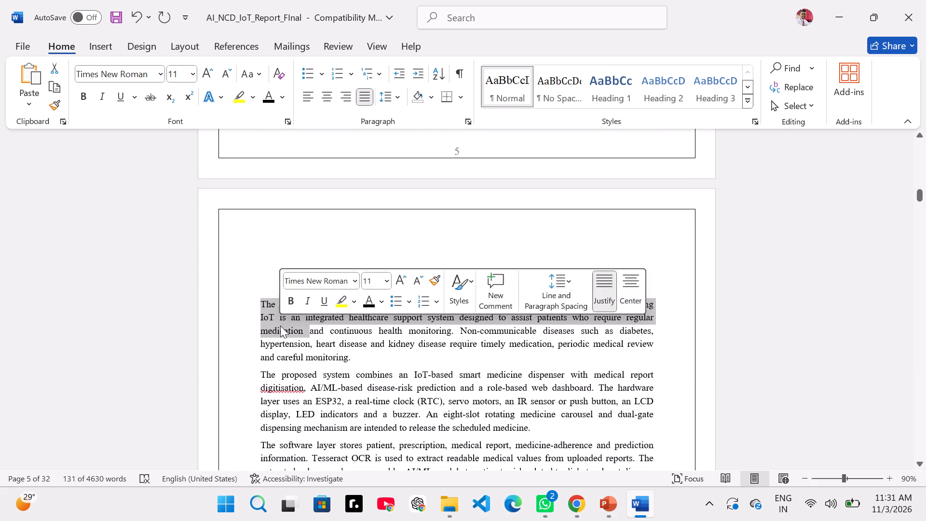
pyautogui.click(284, 389)
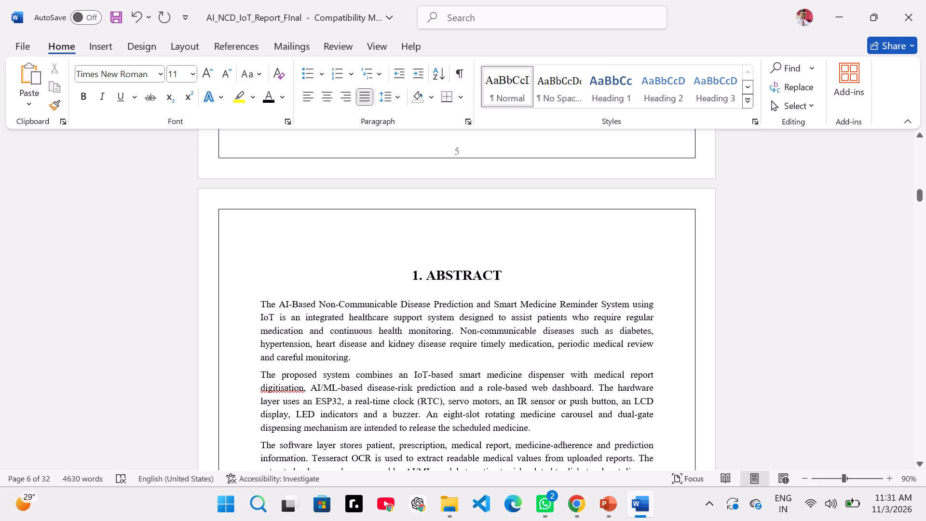
pyautogui.press('BackSpace')
pyautogui.press('z')
# Set the line spacing of the four body paragraphs under 1. ABSTRACT to 1.15.
pyautogui.scroll(-1, 307, 409)
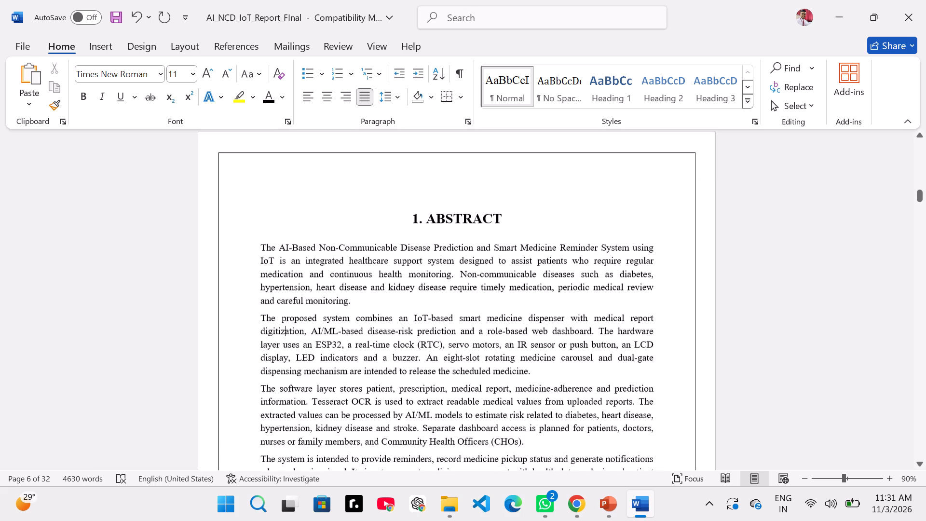
pyautogui.scroll(-1, 307, 409)
pyautogui.scroll(1, 307, 409)
pyautogui.scroll(1, 299, 185)
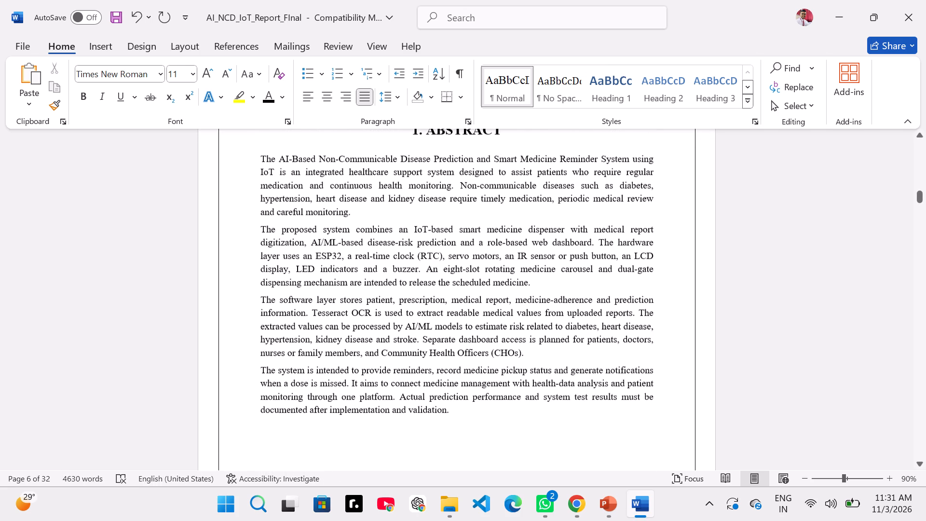
pyautogui.moveTo(260, 161); pyautogui.dragTo(458, 414)
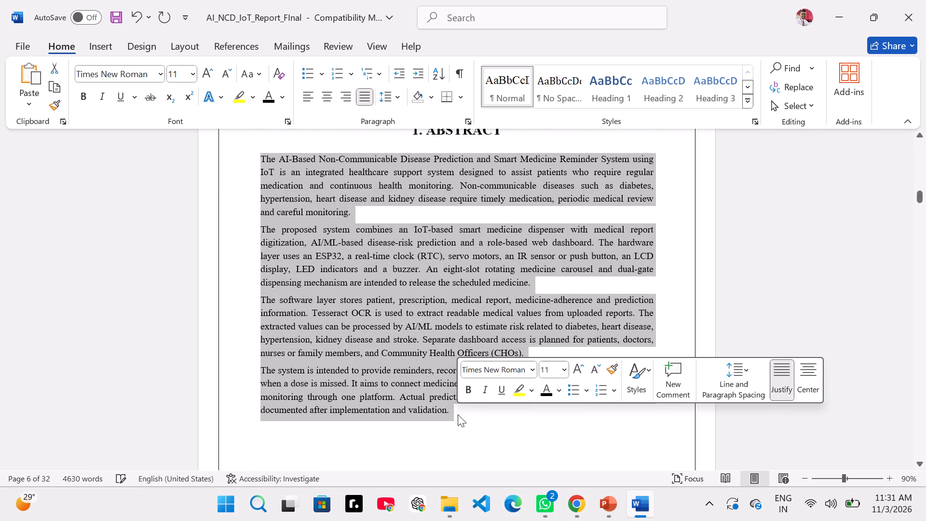
pyautogui.click(742, 376)
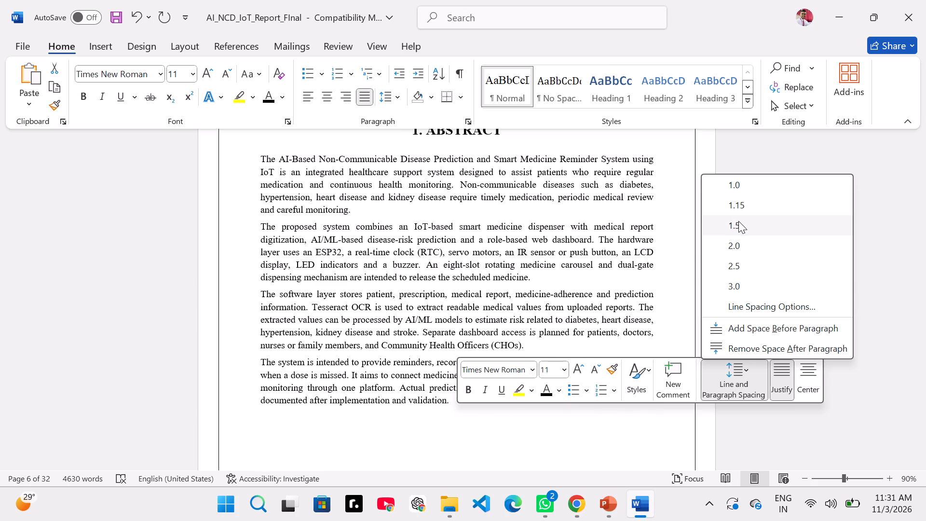
pyautogui.click(738, 208)
pyautogui.click(524, 234)
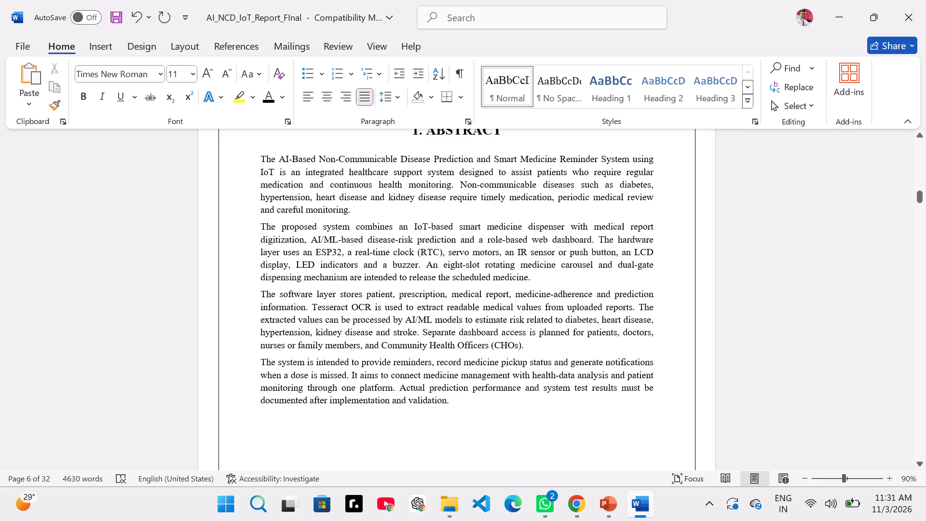
pyautogui.click(552, 277)
# Review the spacing and layout of the Abstract and Objectives pages, continuing to the Literature Survey.
pyautogui.scroll(1, 552, 277)
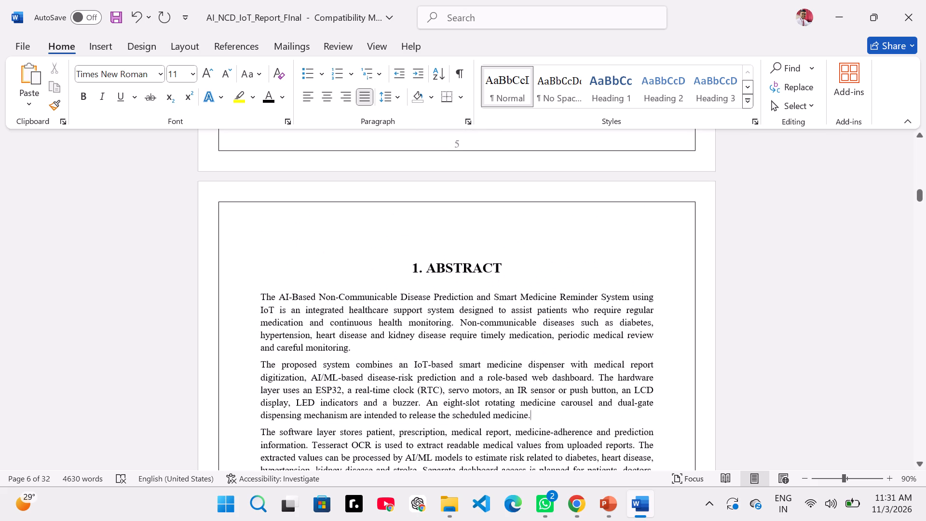
pyautogui.scroll(-5, 552, 277)
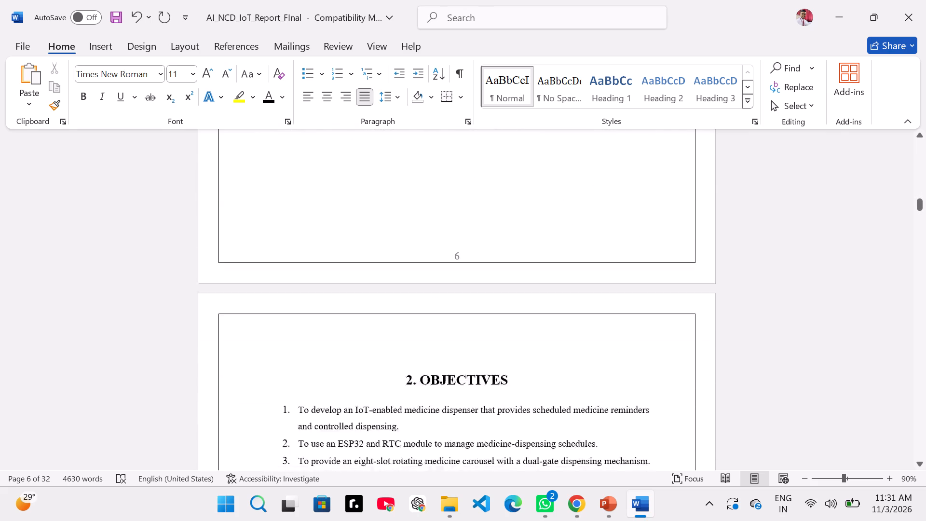
pyautogui.scroll(-2, 552, 277)
pyautogui.scroll(3, 552, 277)
pyautogui.scroll(-2, 552, 277)
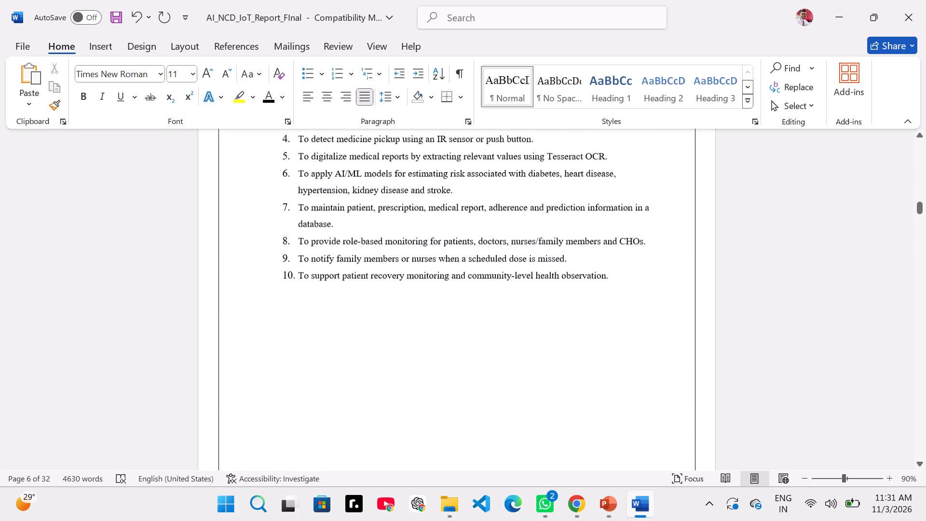
pyautogui.scroll(-3, 552, 277)
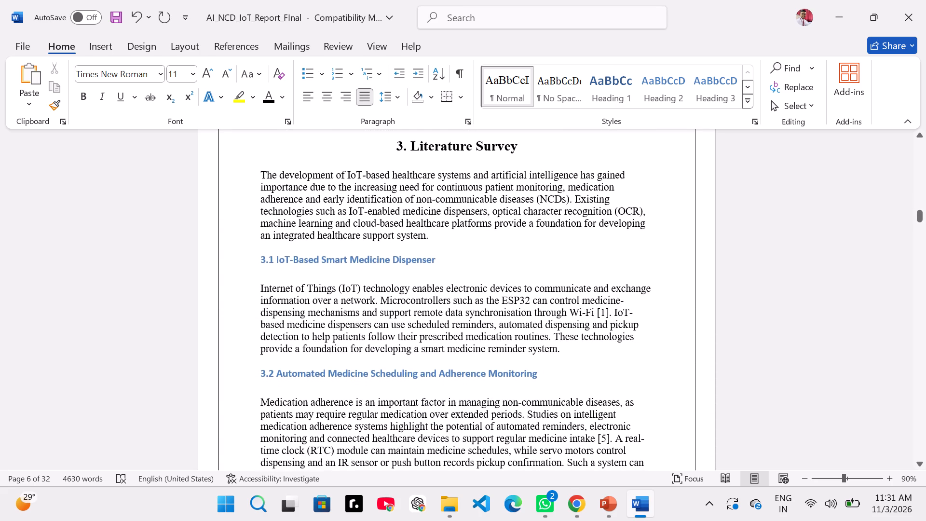
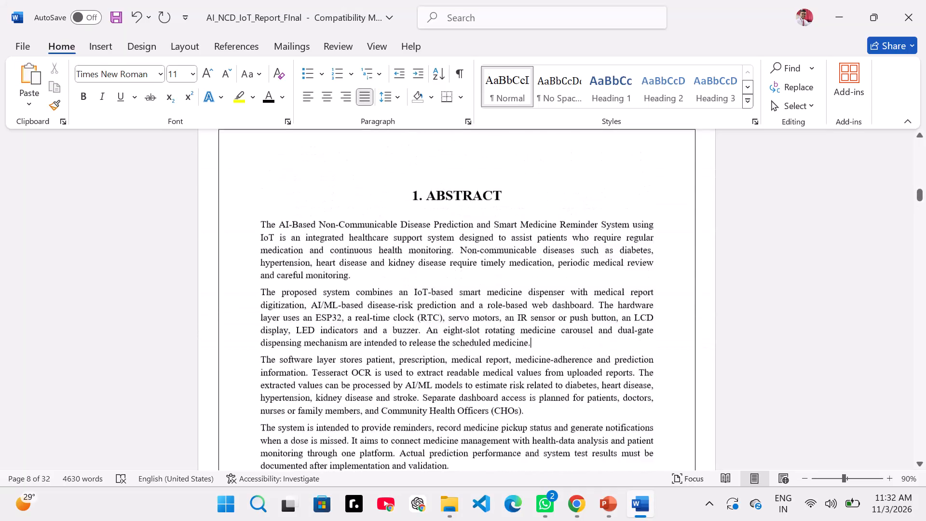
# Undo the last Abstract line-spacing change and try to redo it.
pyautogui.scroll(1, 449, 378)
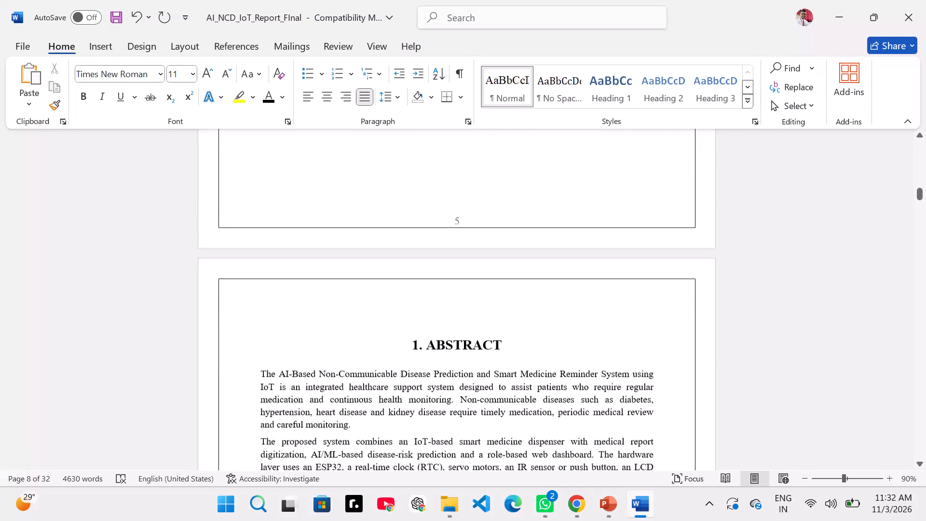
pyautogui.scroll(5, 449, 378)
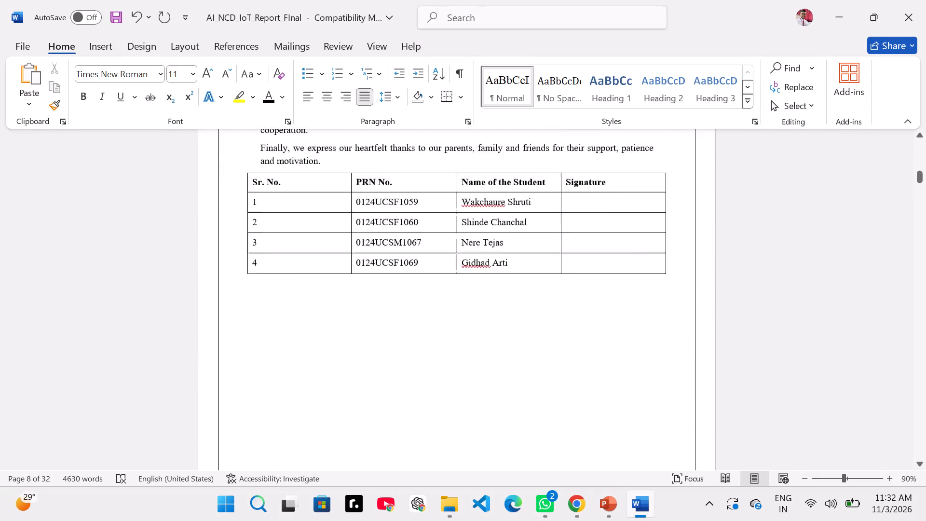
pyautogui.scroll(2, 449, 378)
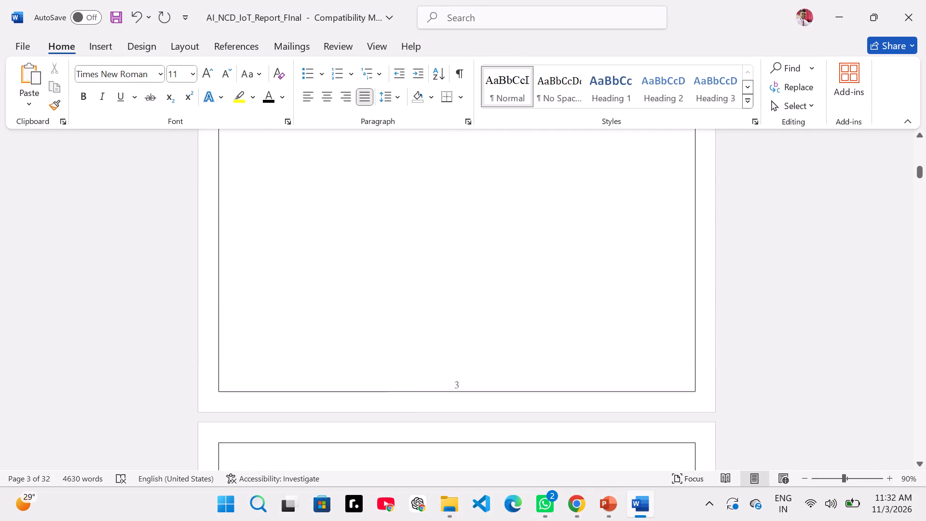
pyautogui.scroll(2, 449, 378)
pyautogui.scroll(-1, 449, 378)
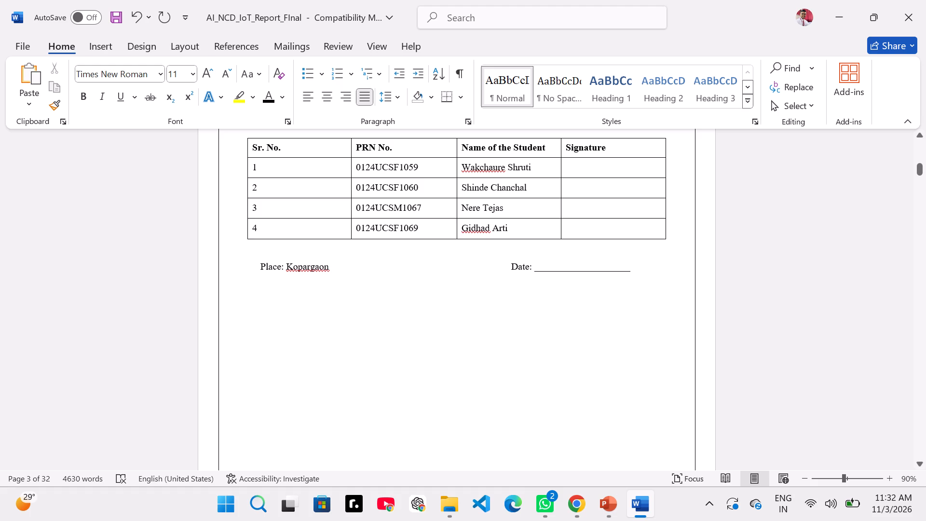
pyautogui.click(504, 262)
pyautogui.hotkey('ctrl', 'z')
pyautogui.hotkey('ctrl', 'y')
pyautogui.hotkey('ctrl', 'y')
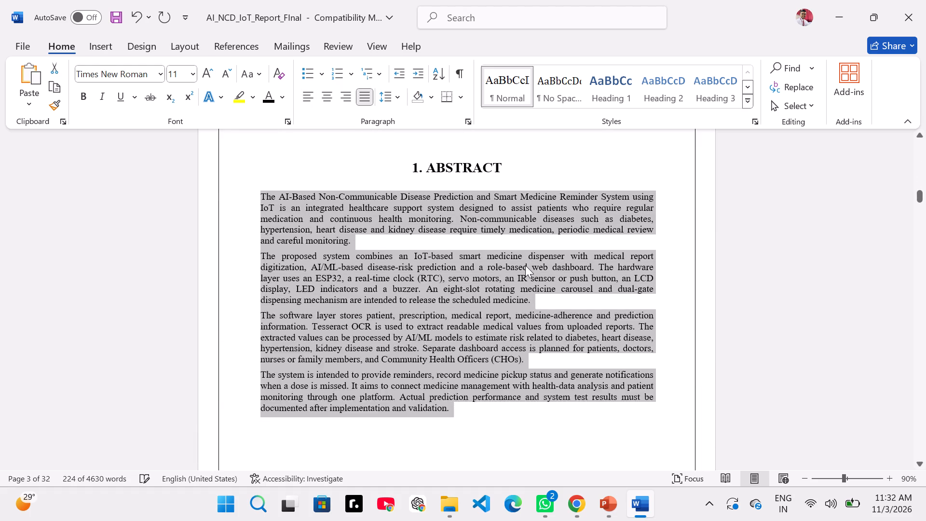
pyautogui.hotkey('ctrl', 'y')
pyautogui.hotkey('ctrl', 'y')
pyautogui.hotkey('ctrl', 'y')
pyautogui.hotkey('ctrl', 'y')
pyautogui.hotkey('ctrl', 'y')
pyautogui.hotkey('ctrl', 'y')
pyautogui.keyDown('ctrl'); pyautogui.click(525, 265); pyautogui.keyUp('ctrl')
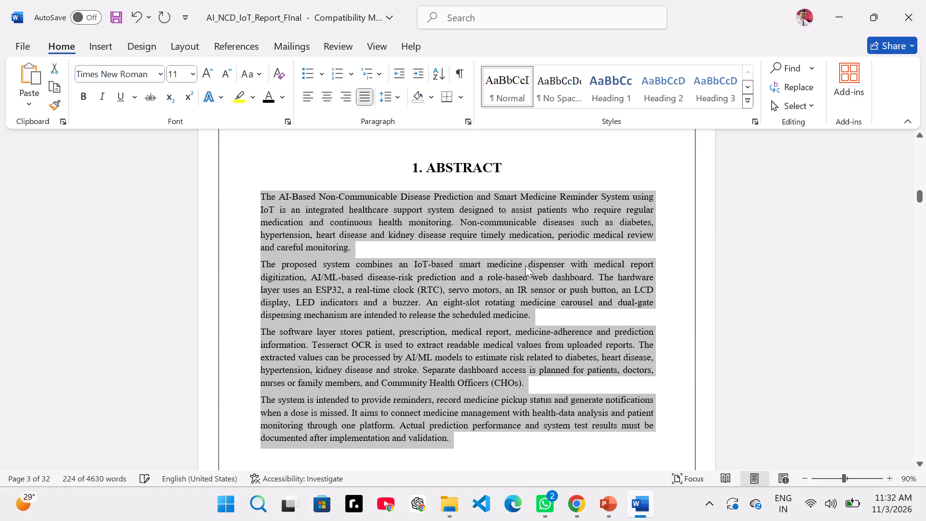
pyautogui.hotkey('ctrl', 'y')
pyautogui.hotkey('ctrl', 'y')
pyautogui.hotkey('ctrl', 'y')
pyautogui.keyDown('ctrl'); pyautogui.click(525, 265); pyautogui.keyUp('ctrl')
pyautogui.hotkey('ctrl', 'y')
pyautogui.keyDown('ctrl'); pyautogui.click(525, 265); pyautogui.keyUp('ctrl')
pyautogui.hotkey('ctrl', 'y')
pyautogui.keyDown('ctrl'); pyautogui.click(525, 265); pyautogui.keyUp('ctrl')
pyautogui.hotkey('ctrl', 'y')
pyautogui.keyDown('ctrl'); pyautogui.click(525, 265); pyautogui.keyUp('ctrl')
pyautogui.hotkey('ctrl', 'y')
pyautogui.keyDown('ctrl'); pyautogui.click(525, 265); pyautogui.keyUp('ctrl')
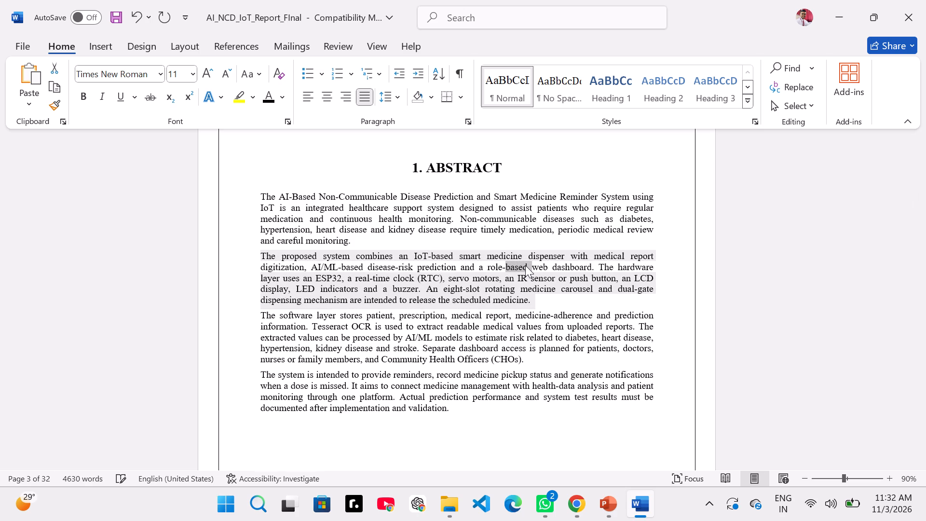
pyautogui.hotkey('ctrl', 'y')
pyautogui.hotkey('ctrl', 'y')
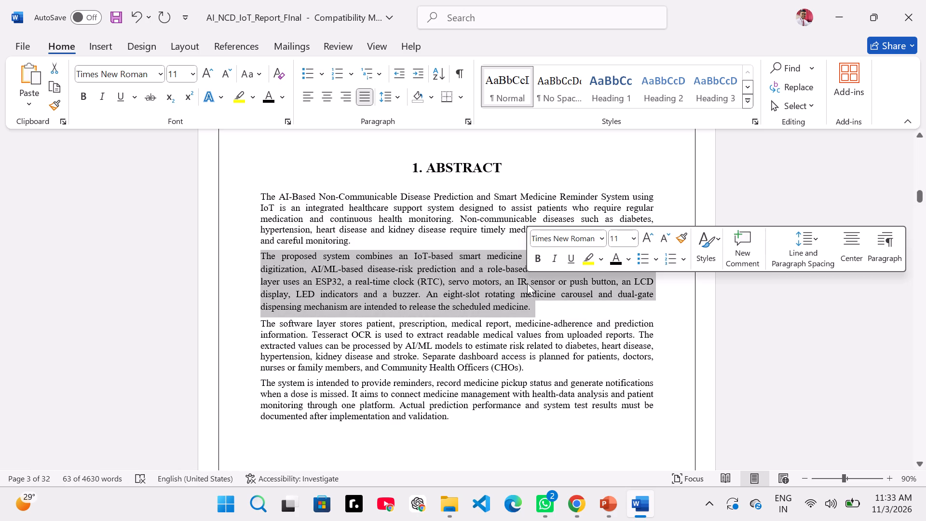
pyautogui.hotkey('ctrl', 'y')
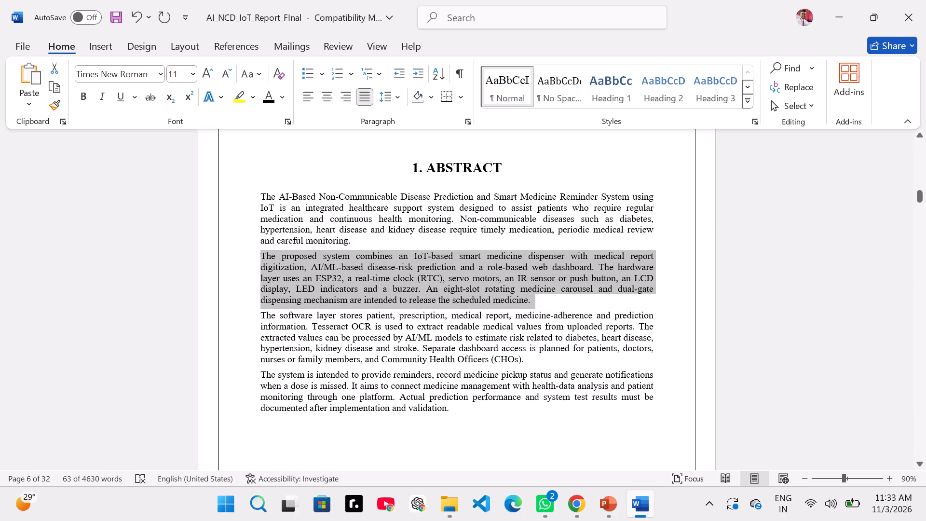
# Set the line spacing of the four body paragraphs under 1. ABSTRACT to 1.15.
pyautogui.click(261, 197)
pyautogui.moveTo(261, 197); pyautogui.dragTo(451, 417)
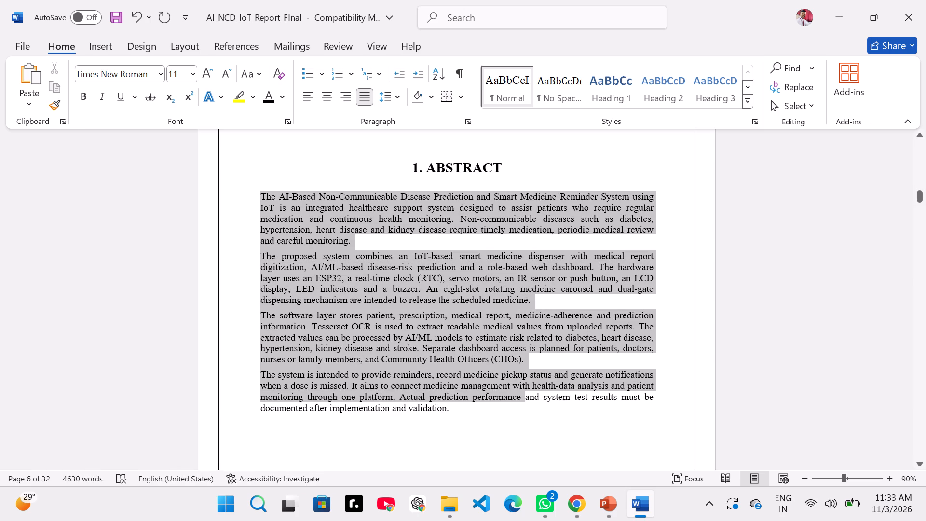
pyautogui.moveTo(451, 417); pyautogui.dragTo(451, 416)
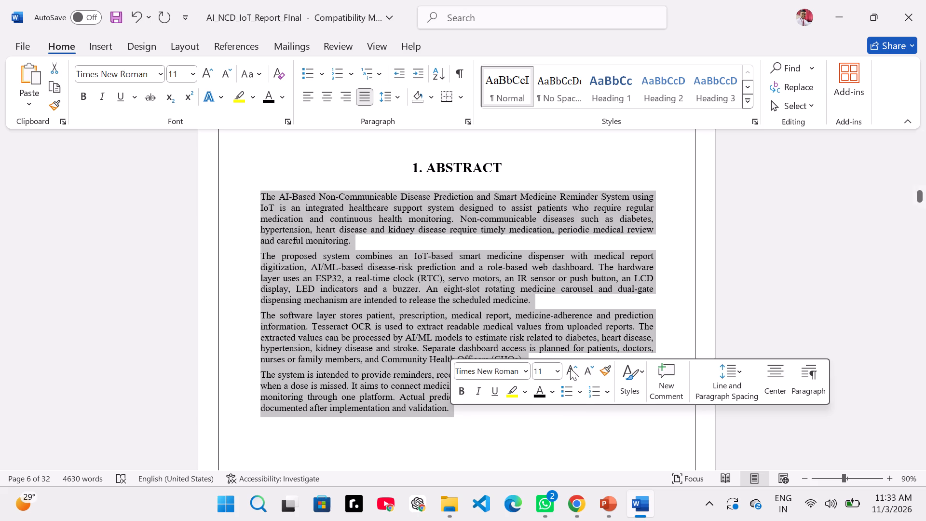
pyautogui.click(749, 389)
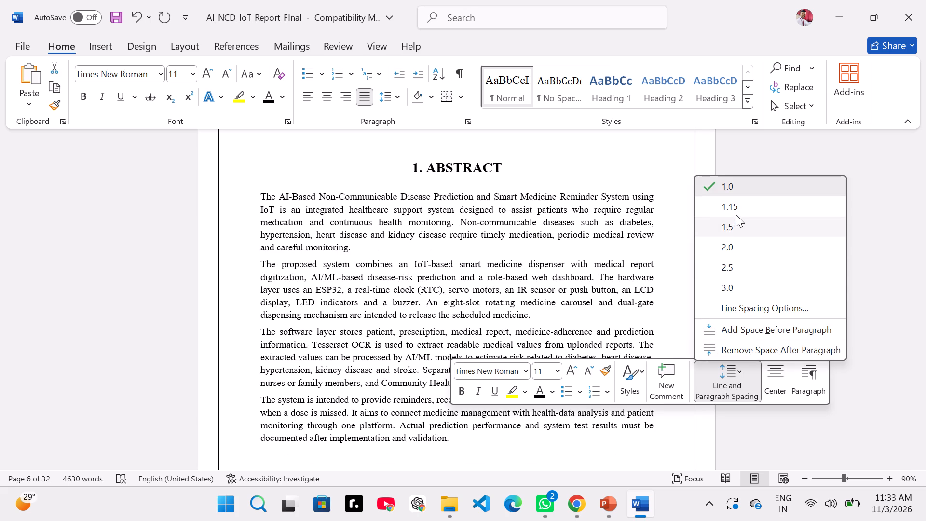
pyautogui.click(736, 215)
# Move the Date field on the Declaration page onto its own line directly beneath Place.
pyautogui.scroll(5, 429, 320)
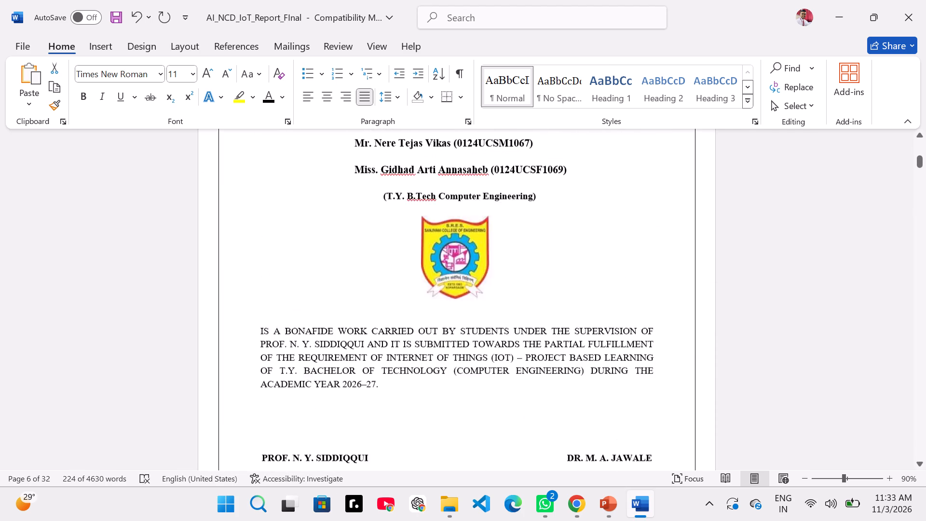
pyautogui.scroll(-4, 429, 320)
pyautogui.click(443, 370)
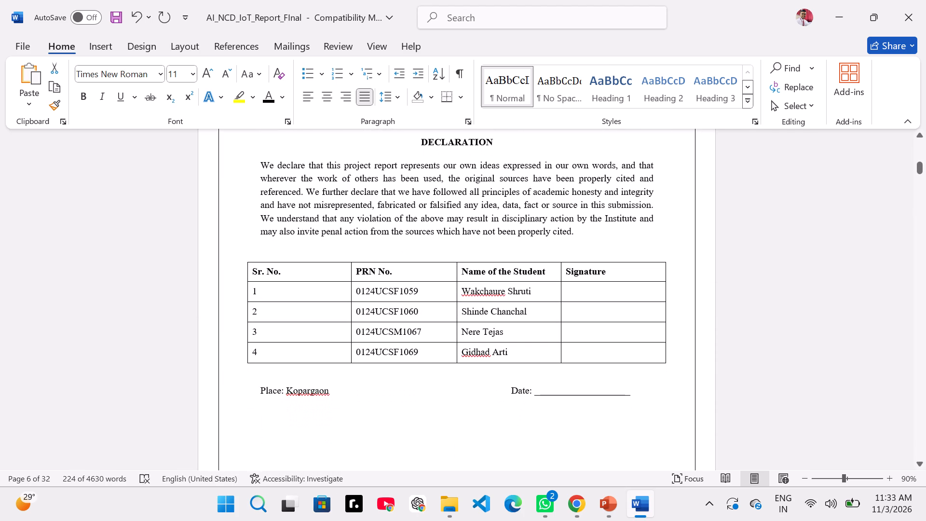
pyautogui.click(417, 400)
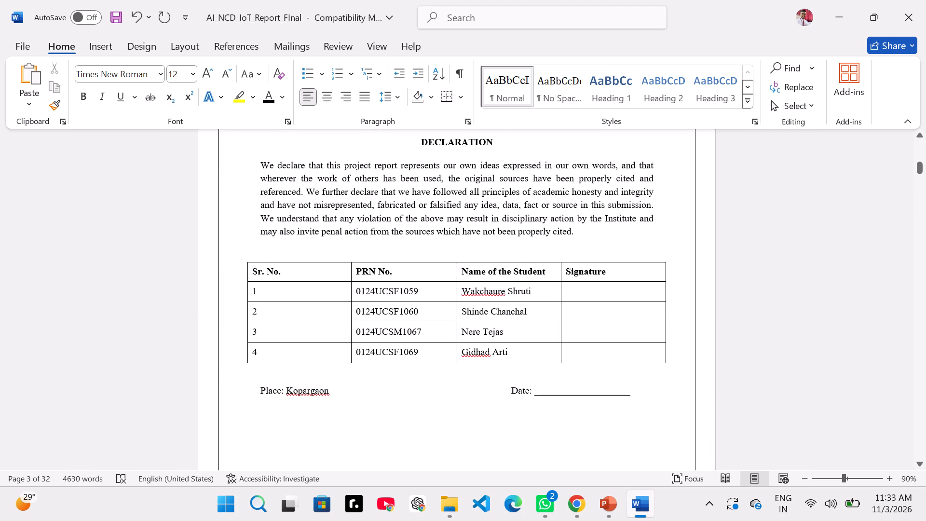
pyautogui.click(508, 392)
pyautogui.hotkey('shift', 'Return')
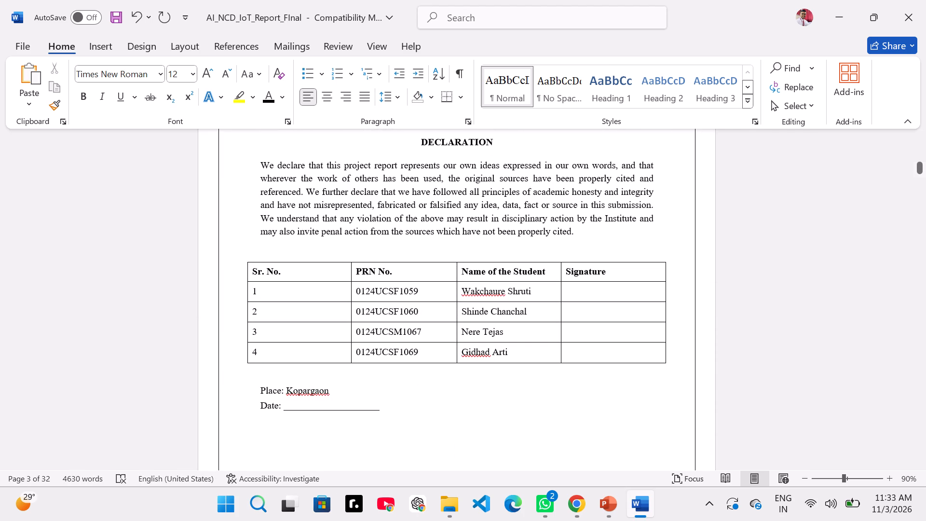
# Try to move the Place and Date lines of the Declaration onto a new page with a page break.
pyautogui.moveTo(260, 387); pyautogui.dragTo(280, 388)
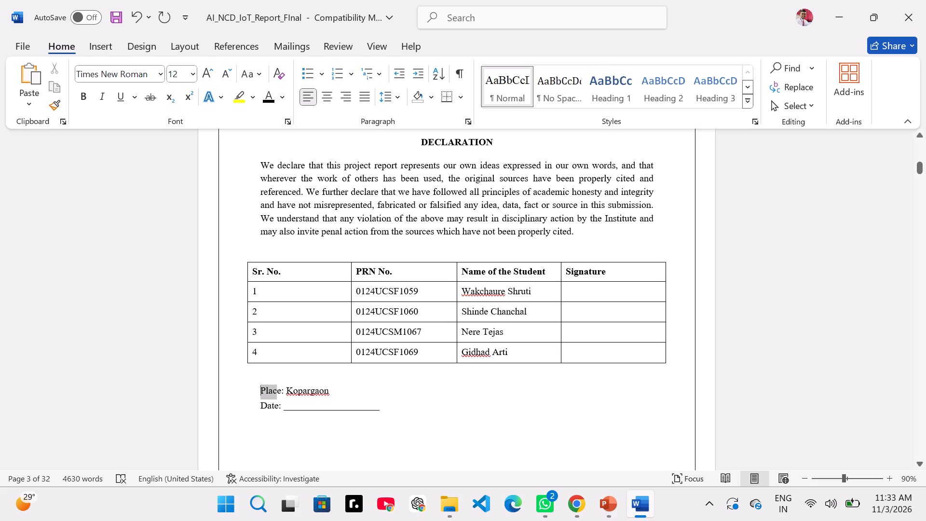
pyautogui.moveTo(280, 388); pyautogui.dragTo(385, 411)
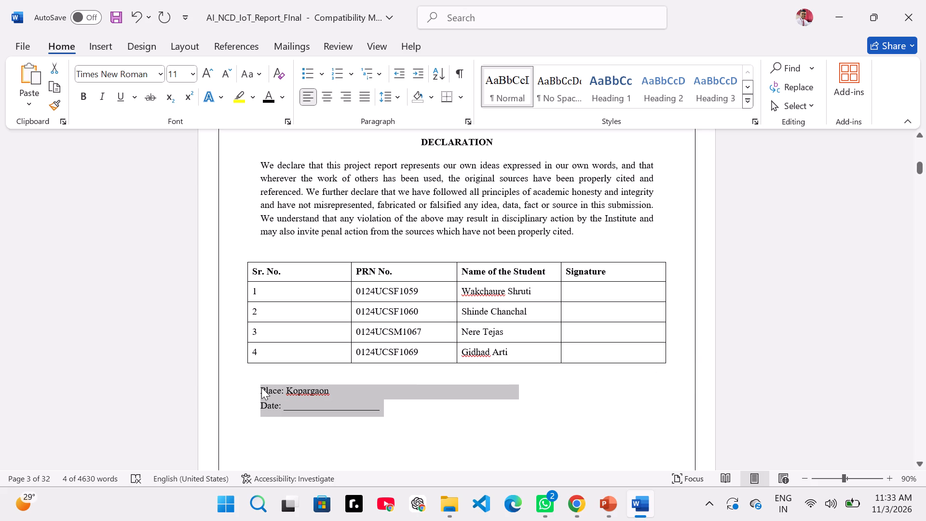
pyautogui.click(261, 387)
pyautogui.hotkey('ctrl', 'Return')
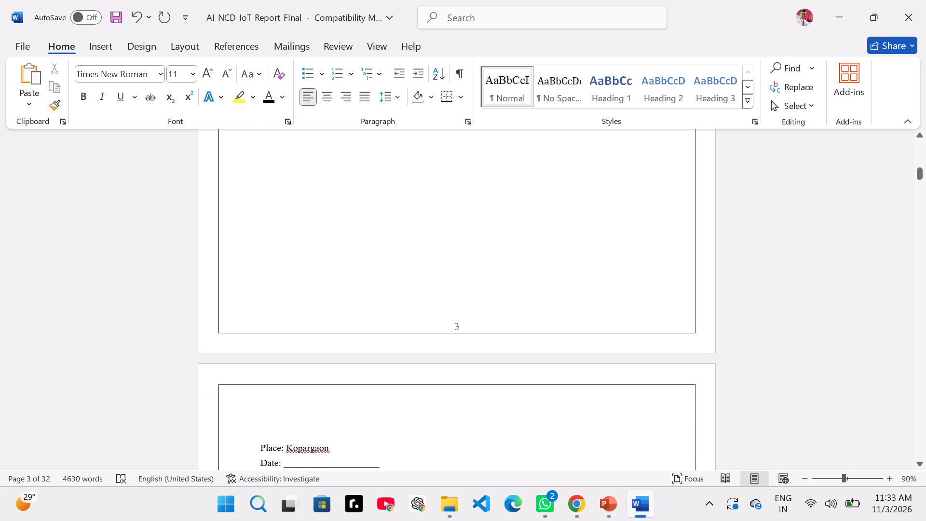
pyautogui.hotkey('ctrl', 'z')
# Insert line breaks above the Place and Date lines to bring them down to the foot of the Declaration page.
pyautogui.hotkey('shift', 'Return')
pyautogui.hotkey('shift', 'Return')
pyautogui.hotkey('shift', 'Return')
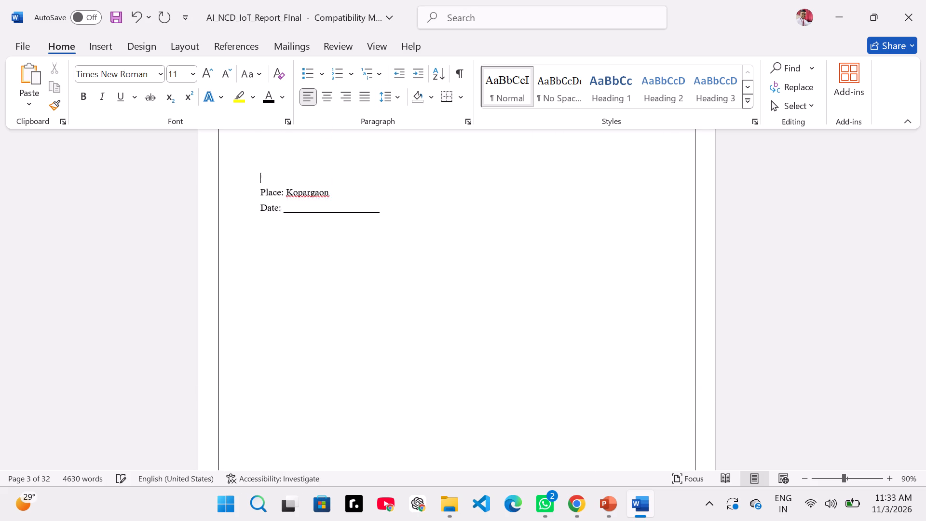
pyautogui.hotkey('shift', 'Return')
pyautogui.hotkey('shift', 'Return')
pyautogui.hotkey('shift', 'Return')
pyautogui.hotkey('shift', 'Return')
pyautogui.hotkey('shift', 'Return')
pyautogui.hotkey('shift', 'Return')
pyautogui.hotkey('shift', 'Return')
pyautogui.hotkey('shift', 'Return')
pyautogui.hotkey('shift', 'Return')
pyautogui.hotkey('shift', 'Return')
pyautogui.hotkey('shift', 'Return')
pyautogui.hotkey('shift', 'Return')
pyautogui.hotkey('shift', 'Return')
pyautogui.hotkey('shift', 'Return')
pyautogui.hotkey('shift', 'Return')
pyautogui.hotkey('shift', 'Return')
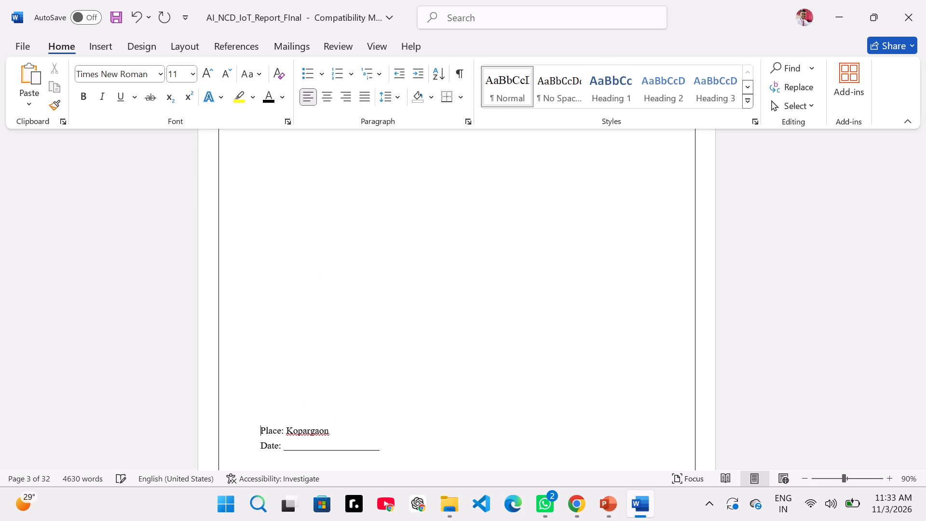
pyautogui.scroll(-1, 261, 387)
pyautogui.hotkey('shift', 'Return')
pyautogui.hotkey('shift', 'Return')
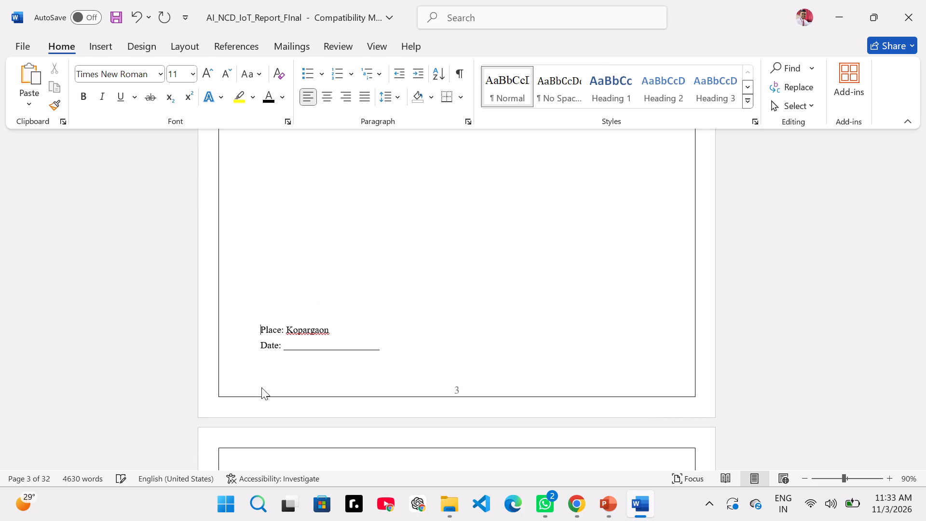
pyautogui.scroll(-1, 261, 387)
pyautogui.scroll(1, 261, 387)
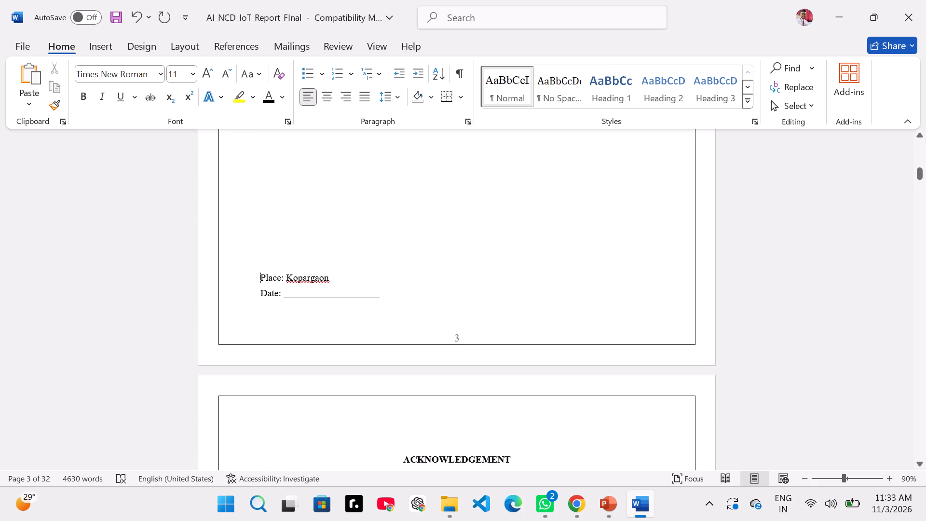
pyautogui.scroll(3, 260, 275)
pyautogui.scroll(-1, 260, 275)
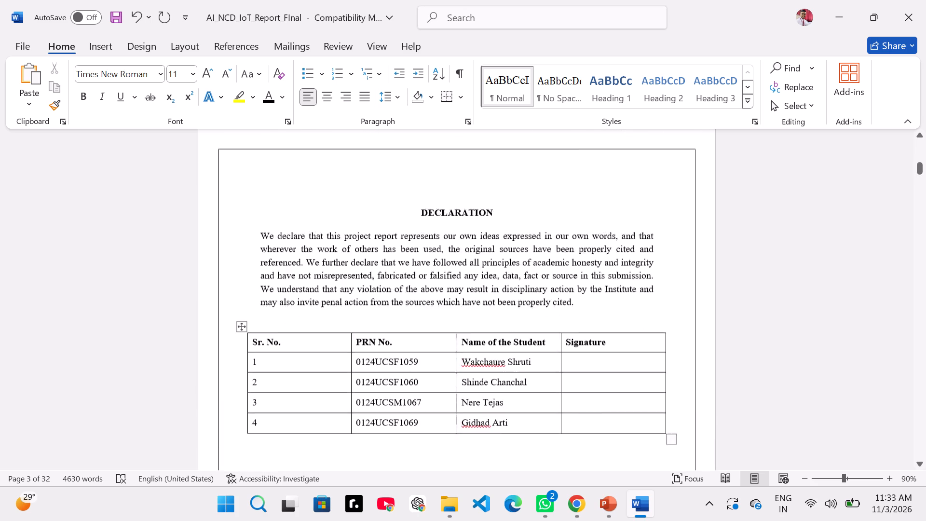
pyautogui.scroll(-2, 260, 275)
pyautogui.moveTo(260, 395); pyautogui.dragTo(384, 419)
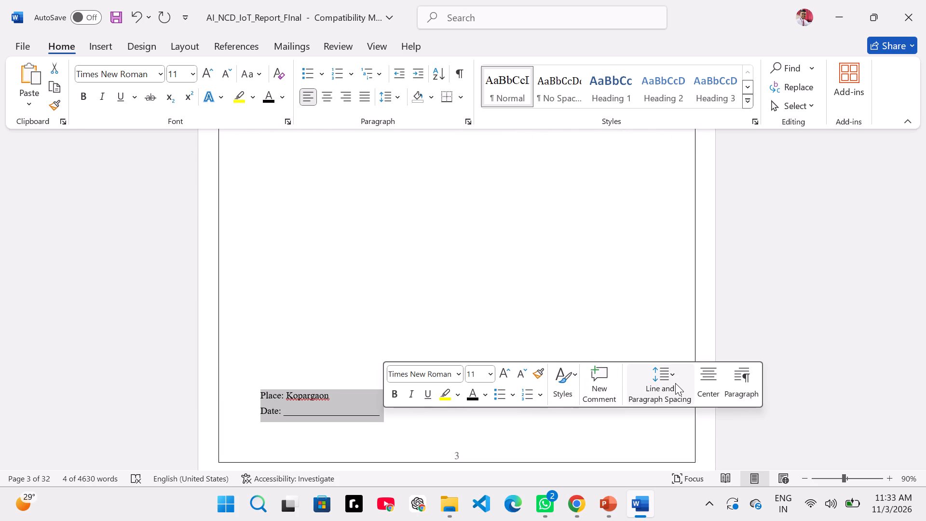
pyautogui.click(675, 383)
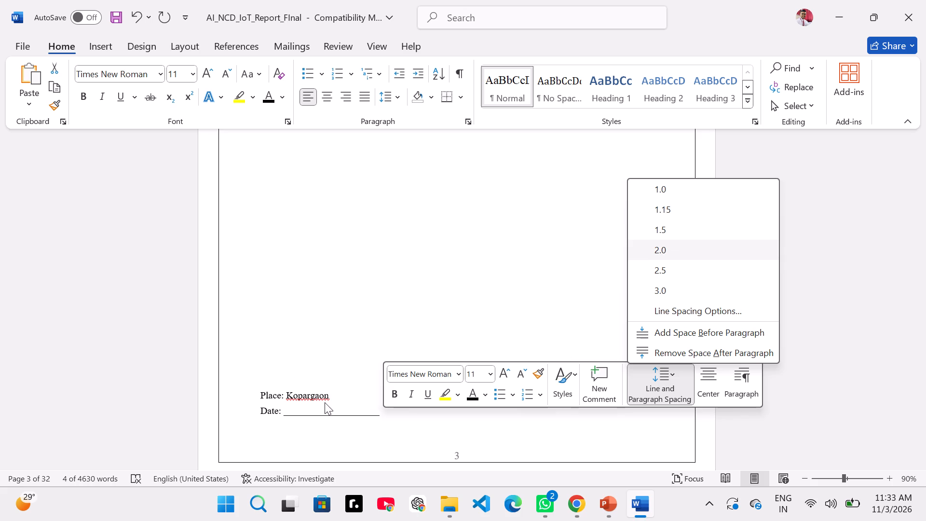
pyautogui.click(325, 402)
# Resize the student table on the Declaration page, narrowing it to roughly the width of the body text and making its rows slightly taller.
pyautogui.scroll(2, 325, 402)
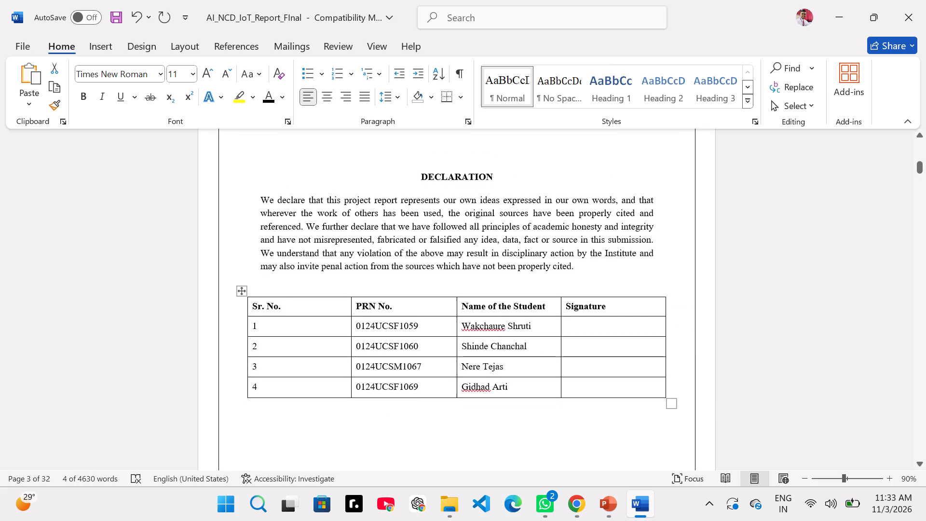
pyautogui.moveTo(241, 287); pyautogui.dragTo(247, 289)
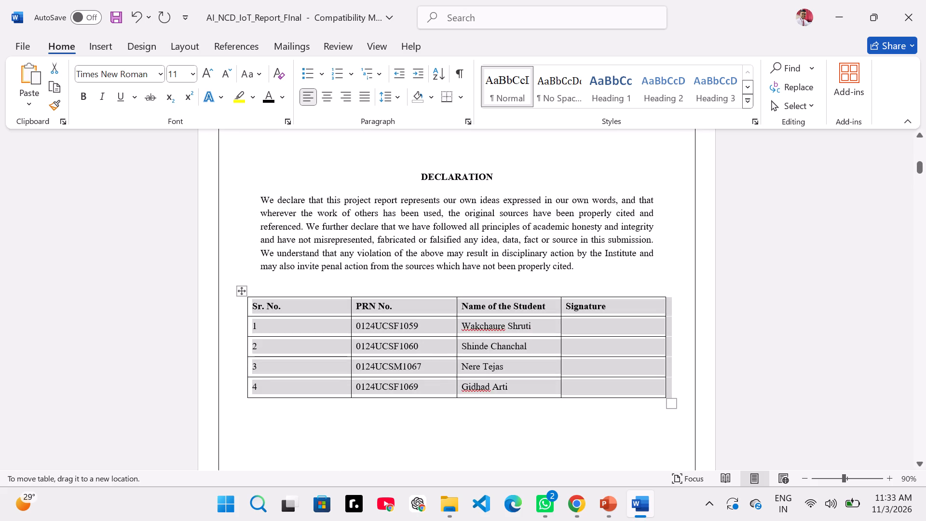
pyautogui.moveTo(247, 289); pyautogui.dragTo(252, 292)
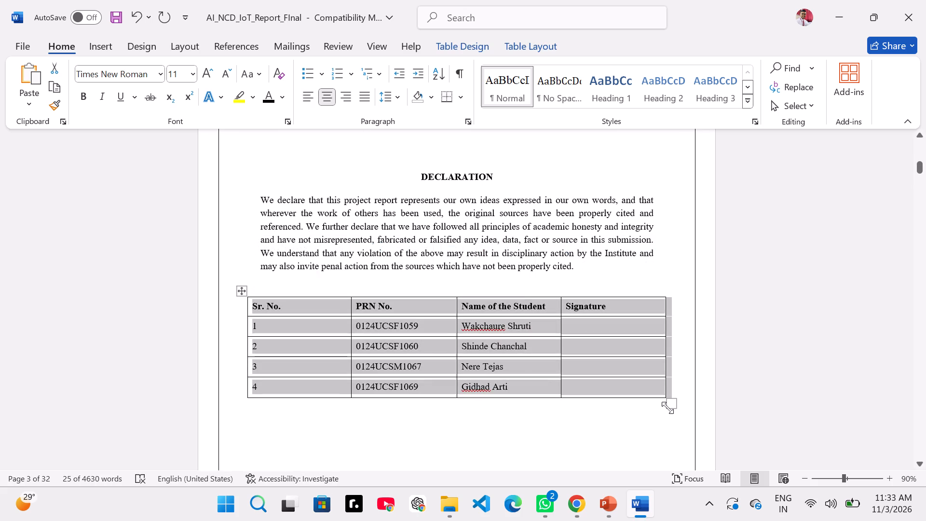
pyautogui.moveTo(667, 408); pyautogui.dragTo(647, 401)
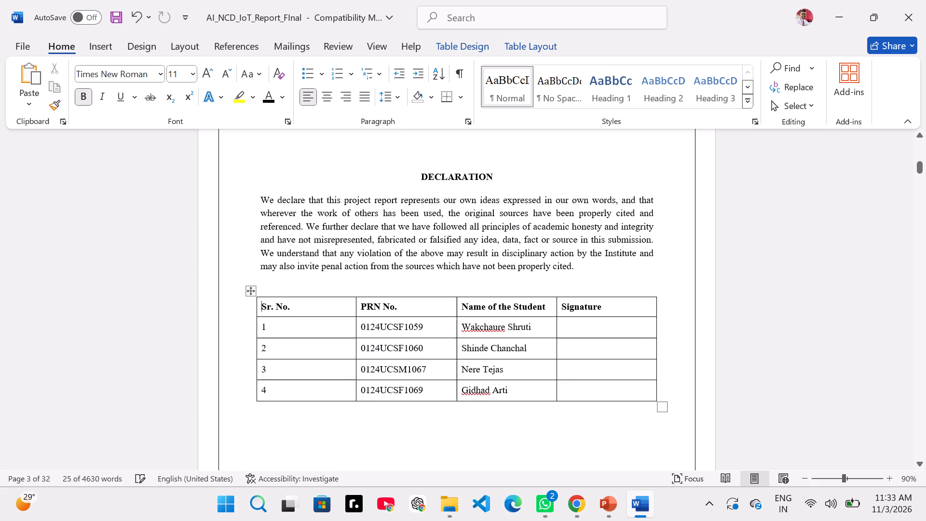
pyautogui.moveTo(663, 407); pyautogui.dragTo(658, 406)
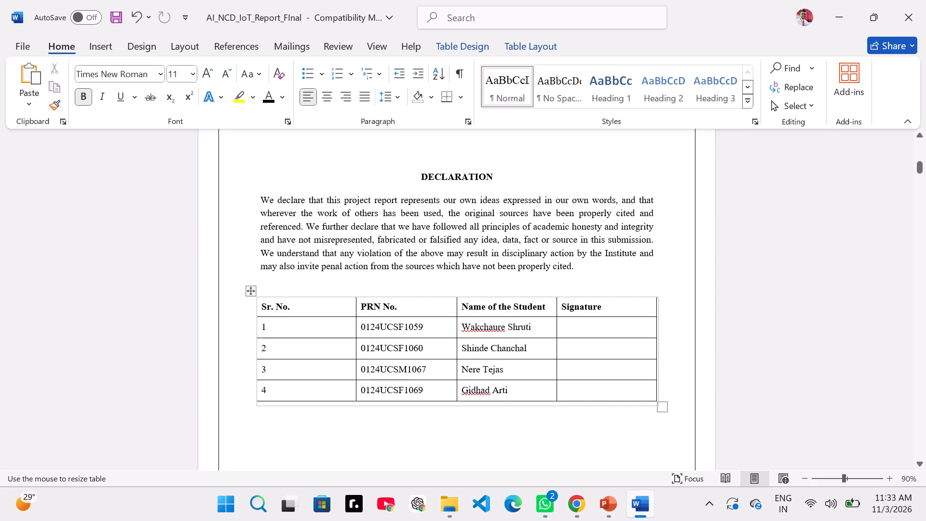
pyautogui.moveTo(658, 406); pyautogui.dragTo(658, 405)
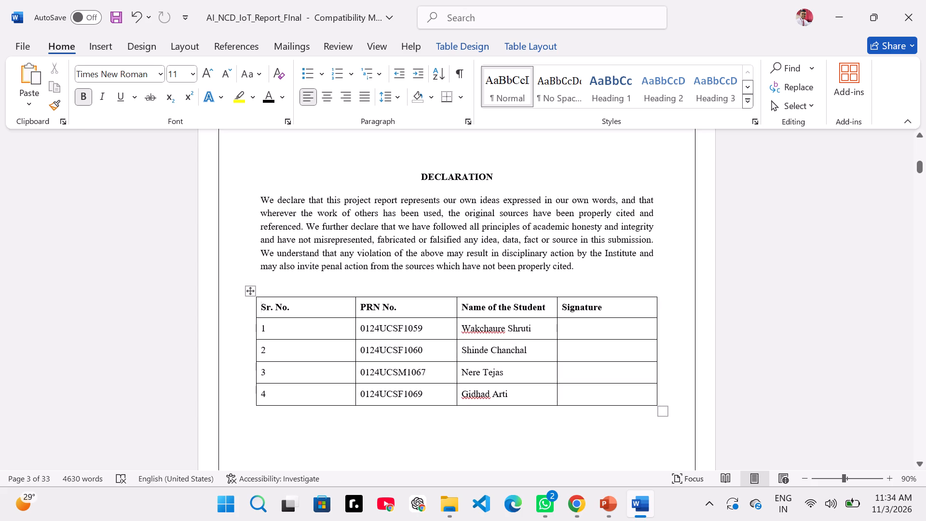
# Review the cover page and the Certificate page, comparing their title, student list and course line formatting.
pyautogui.scroll(3, 418, 185)
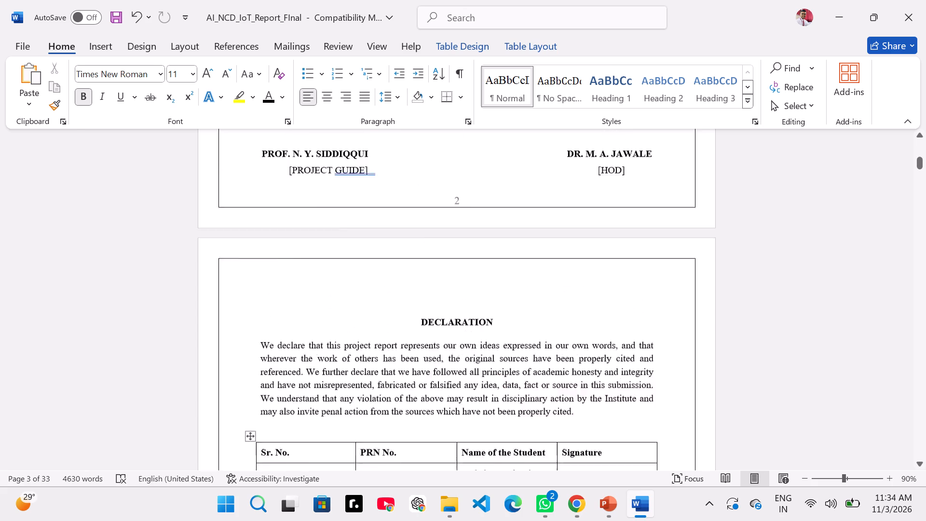
pyautogui.scroll(4, 418, 185)
pyautogui.scroll(-1, 418, 185)
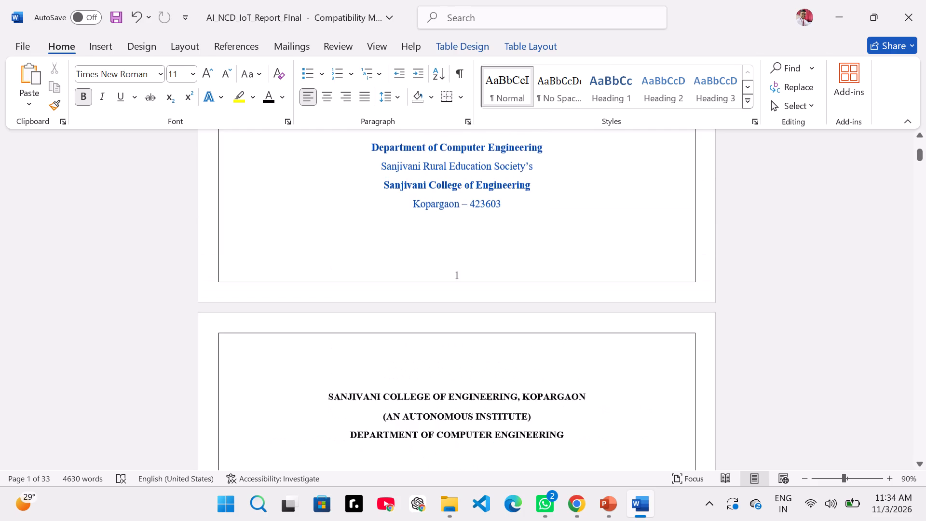
pyautogui.scroll(-1, 418, 185)
pyautogui.scroll(7, 418, 185)
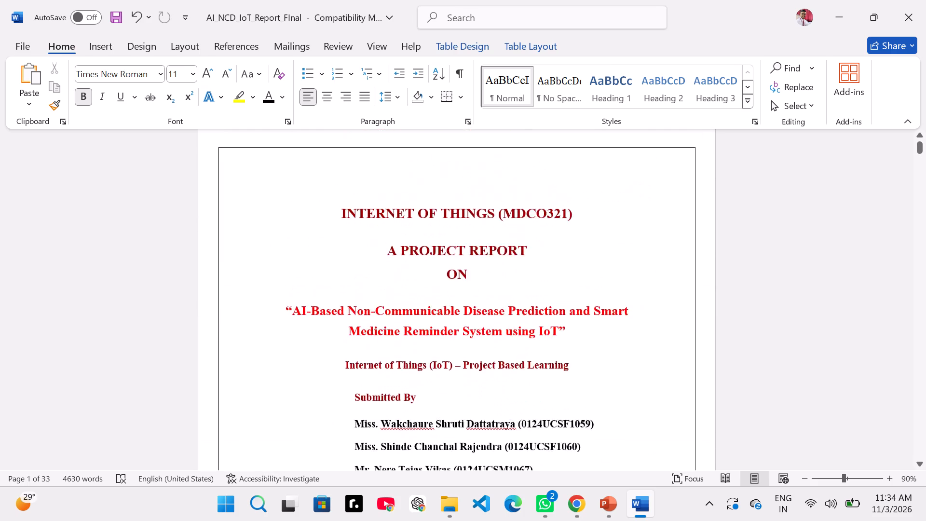
pyautogui.scroll(-7, 418, 185)
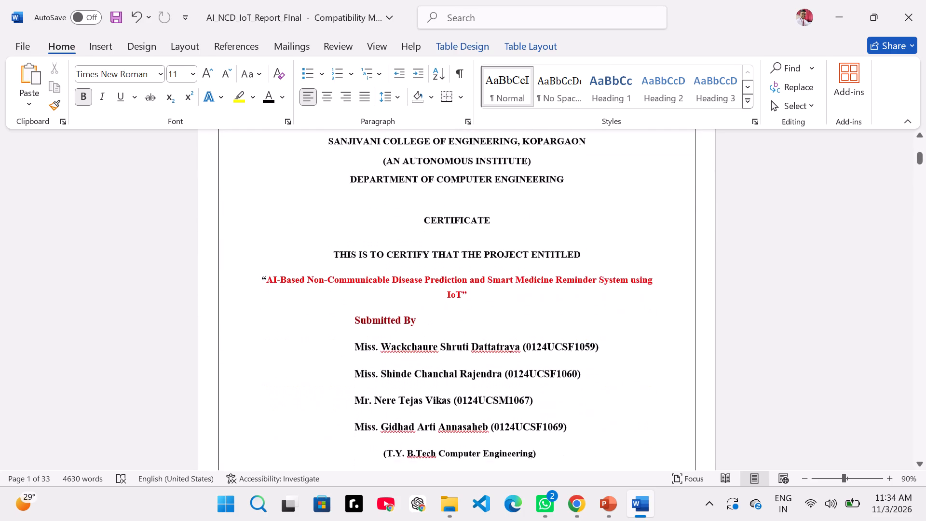
pyautogui.scroll(-3, 418, 185)
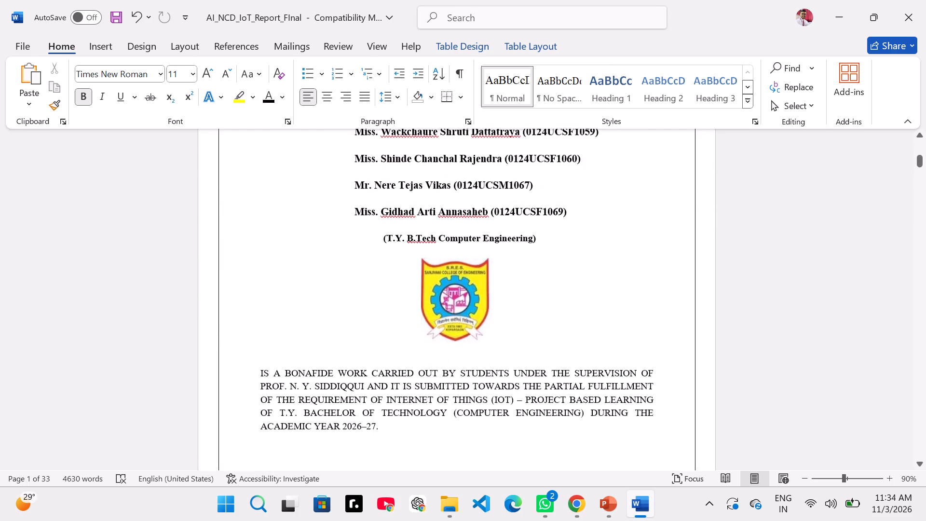
pyautogui.scroll(1, 418, 185)
pyautogui.scroll(-1, 418, 185)
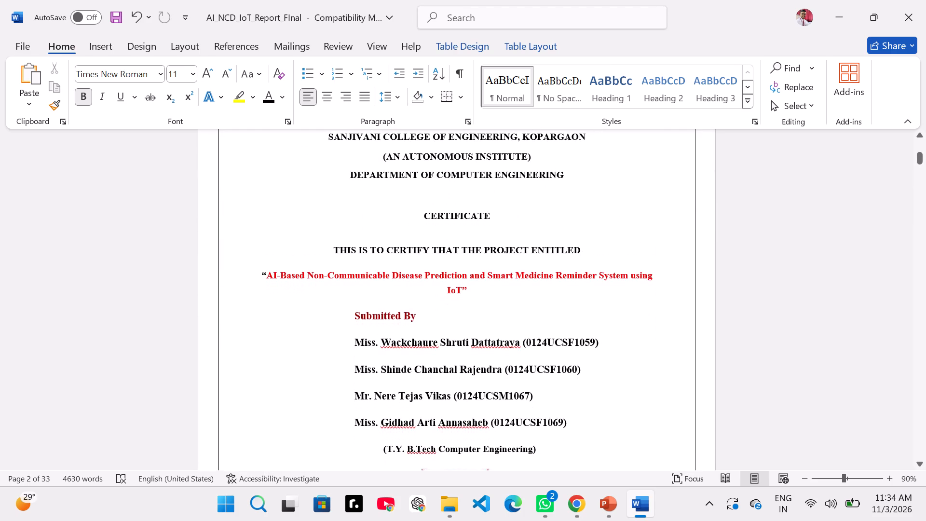
pyautogui.scroll(2, 382, 439)
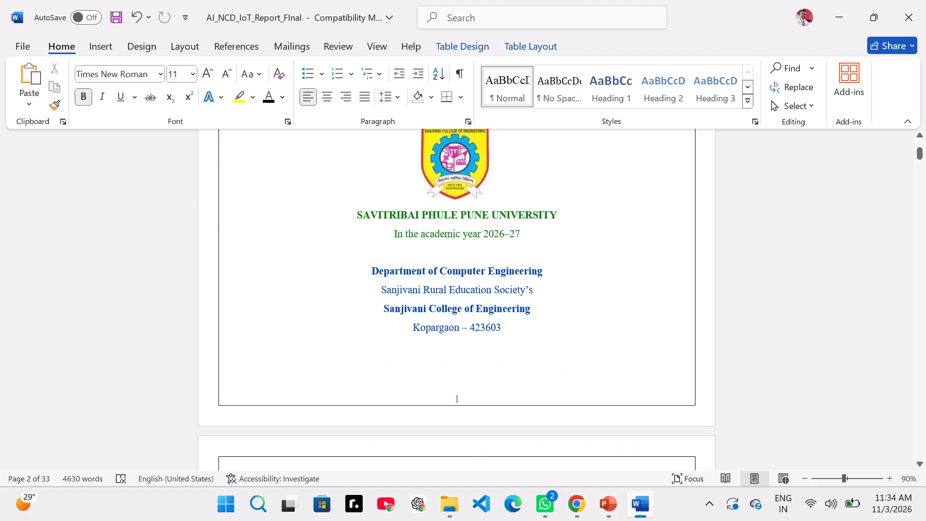
# Remove bold from the "(T.Y. BTech Computer Engineering)" line on the cover page.
pyautogui.scroll(1, 386, 339)
pyautogui.moveTo(386, 275); pyautogui.dragTo(402, 275)
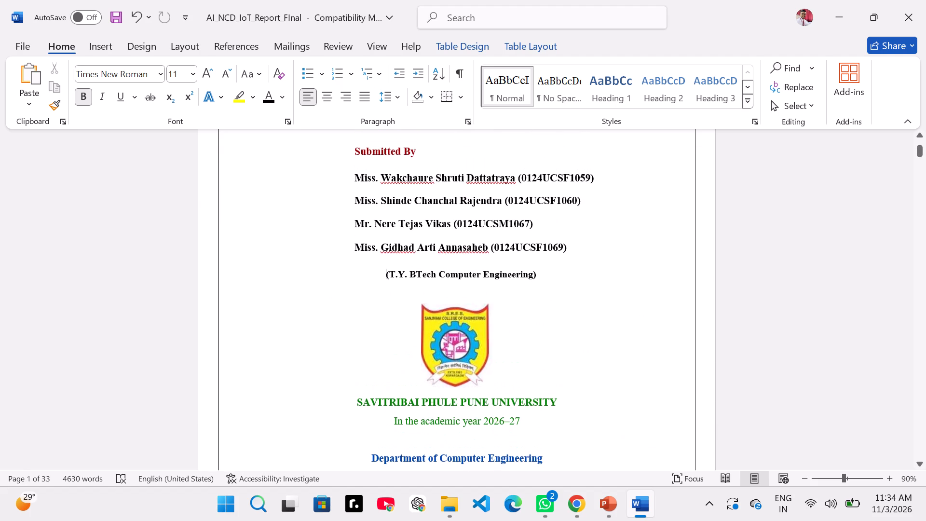
pyautogui.moveTo(402, 275); pyautogui.dragTo(535, 273)
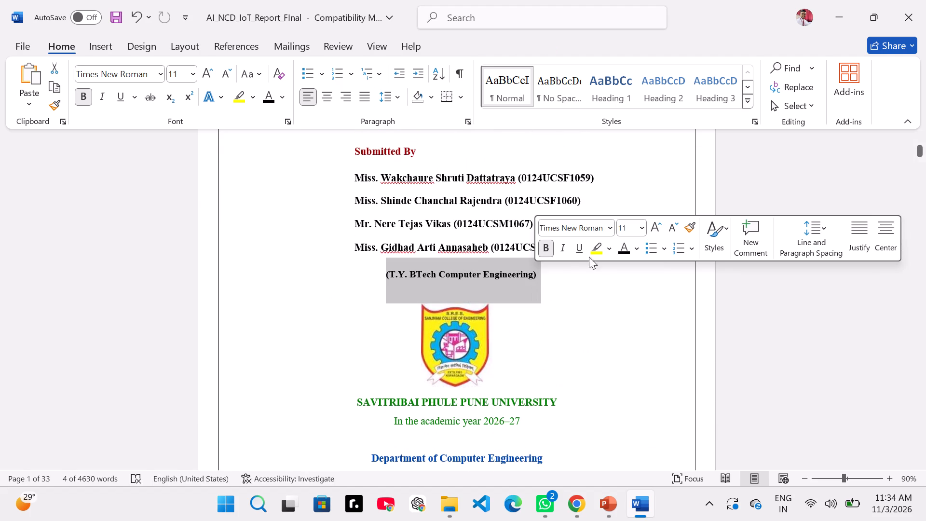
pyautogui.click(546, 248)
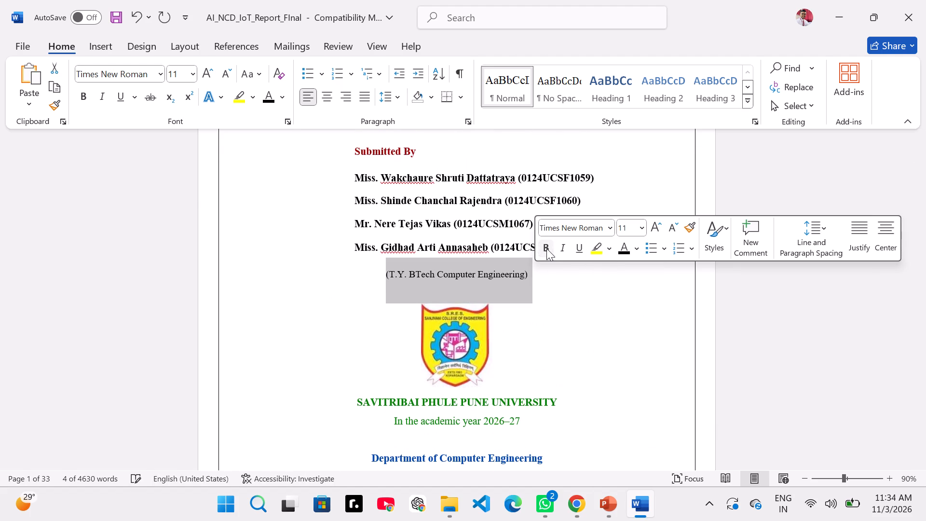
pyautogui.click(502, 300)
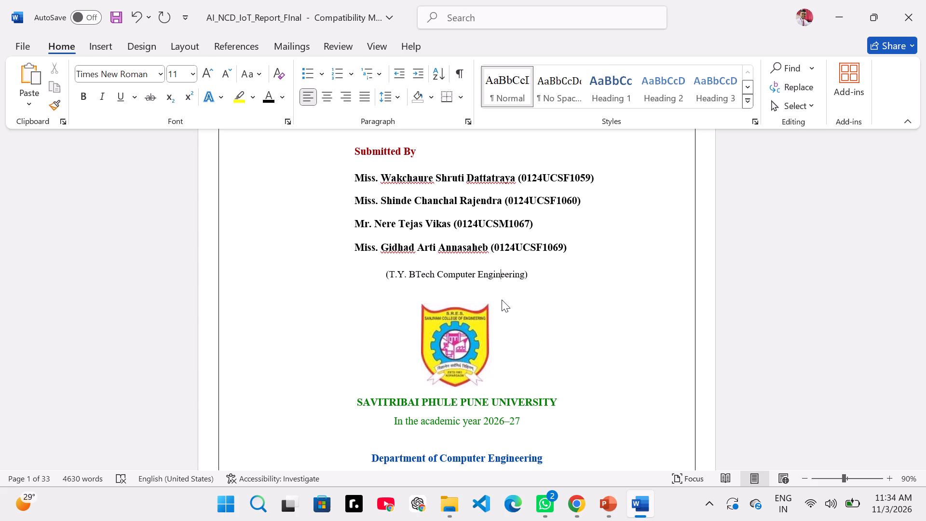
# Remove bold from the "(T.Y. B.Tech Computer Engineering)" line on the Certificate page.
pyautogui.scroll(-1, 502, 300)
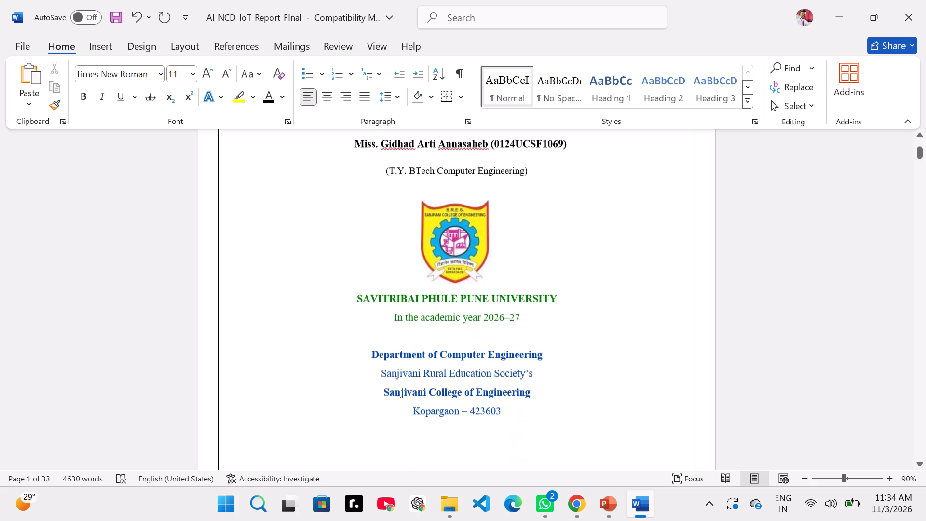
pyautogui.scroll(-3, 502, 300)
pyautogui.scroll(1, 502, 300)
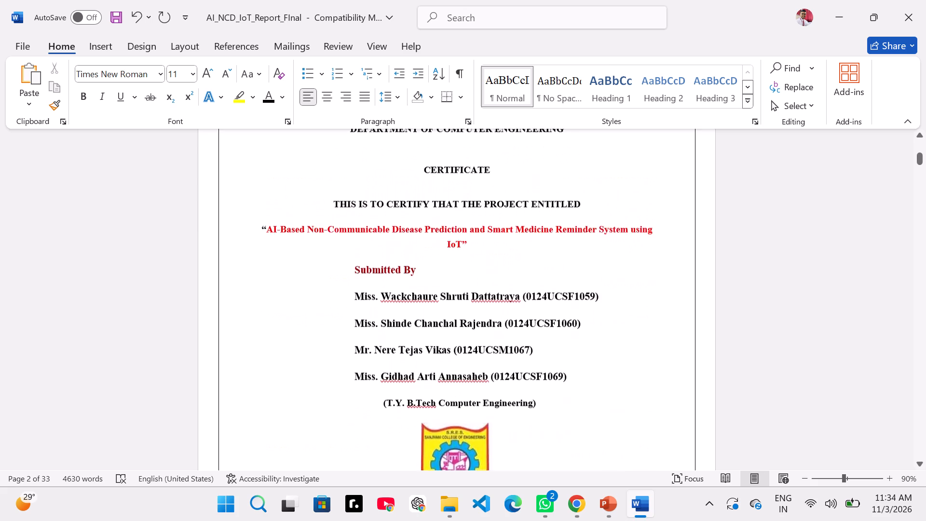
pyautogui.scroll(1, 502, 300)
pyautogui.scroll(-2, 502, 300)
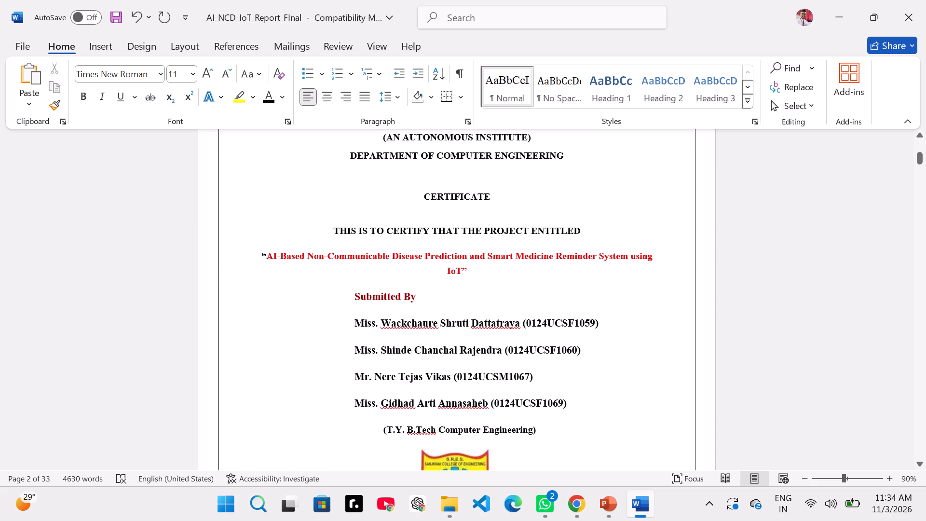
pyautogui.scroll(-1, 437, 313)
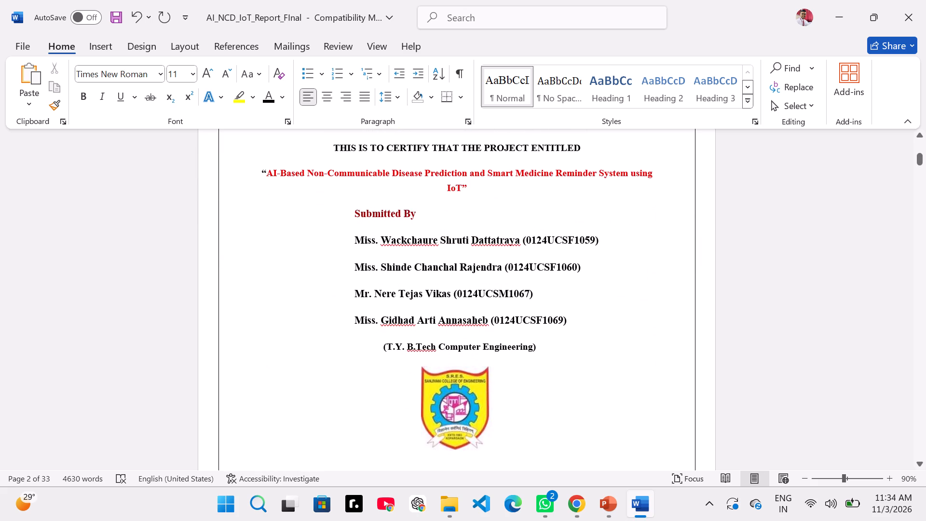
pyautogui.moveTo(383, 345); pyautogui.dragTo(547, 350)
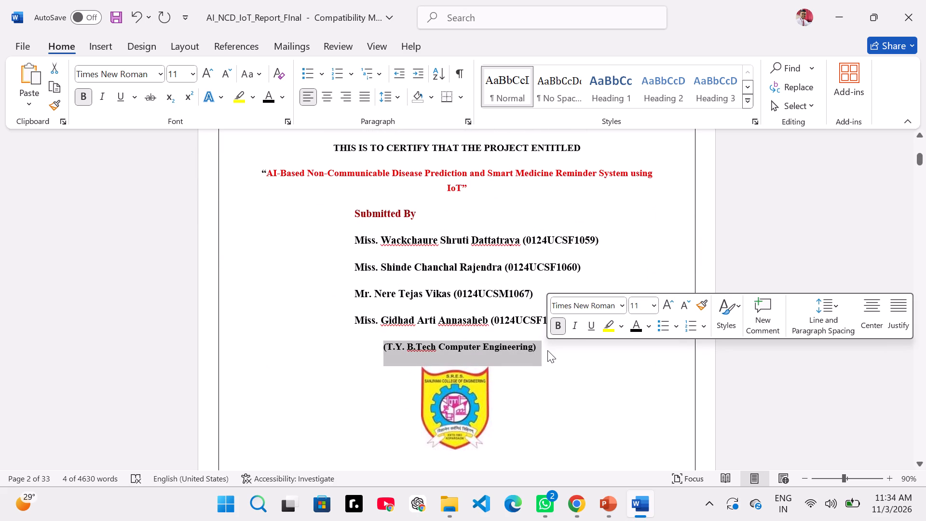
pyautogui.hotkey('ctrl', 'b')
# Replace the indent before [PROJECT GUIDE] on the Certificate page with five spaces, bringing it closer to centred under the guide's name.
pyautogui.scroll(-3, 547, 350)
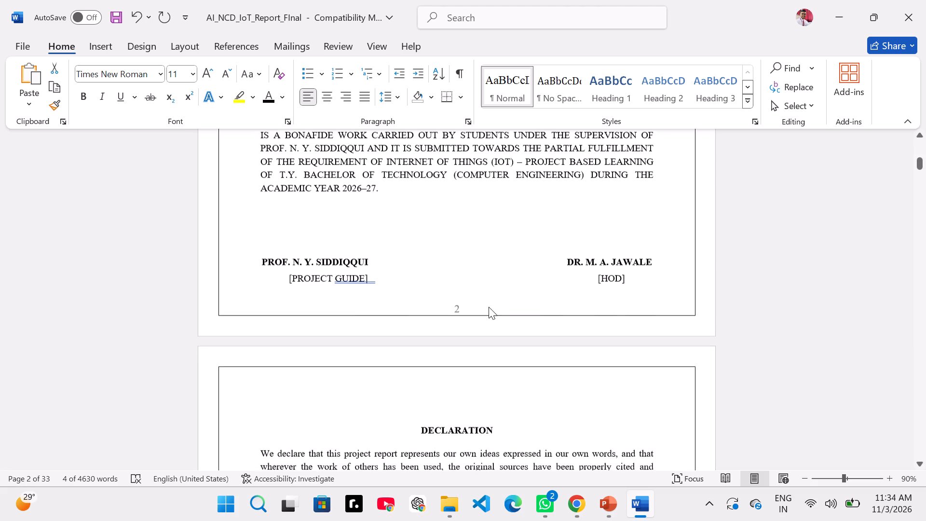
pyautogui.click(481, 295)
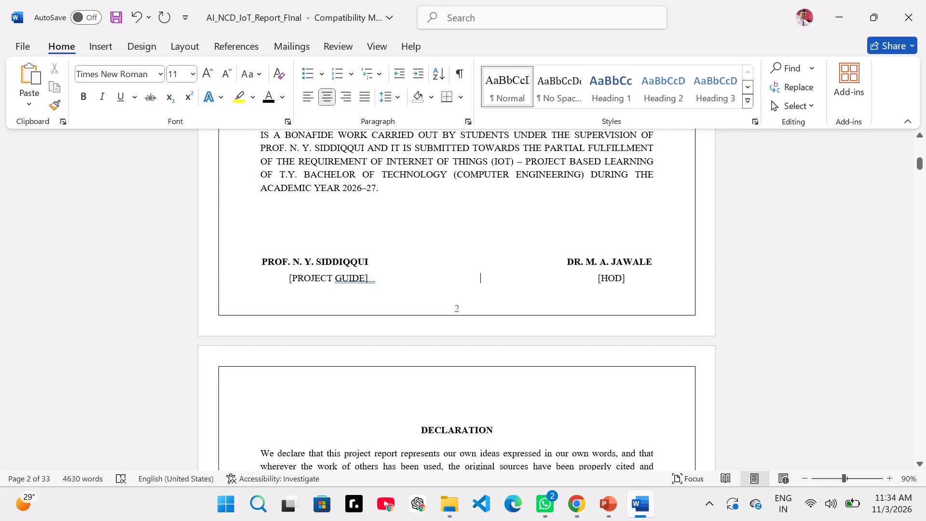
pyautogui.click(290, 278)
pyautogui.press('BackSpace')
pyautogui.press('space')
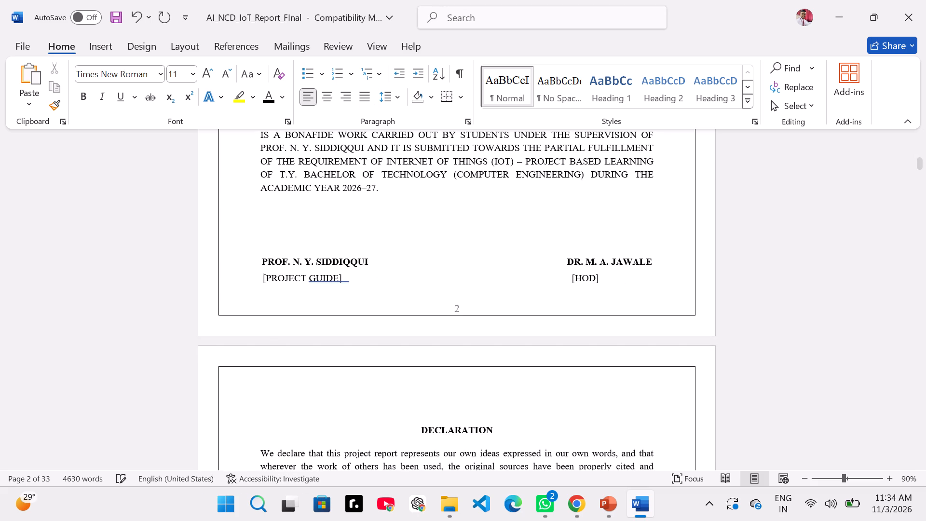
pyautogui.press('space')
pyautogui.press('space')
pyautogui.press('space')
pyautogui.press('space')
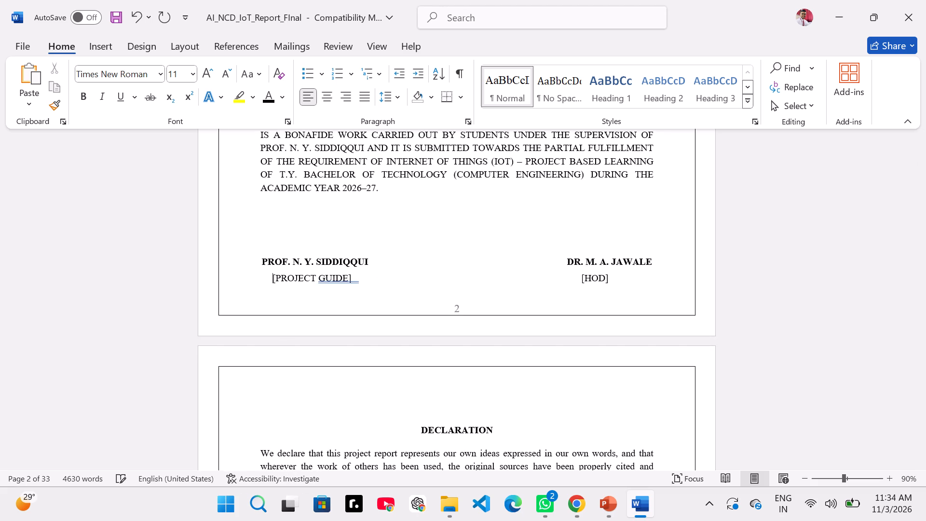
# Insert four spaces before [HOD] on the Certificate page to shift it towards the centre of the name above.
pyautogui.click(582, 278)
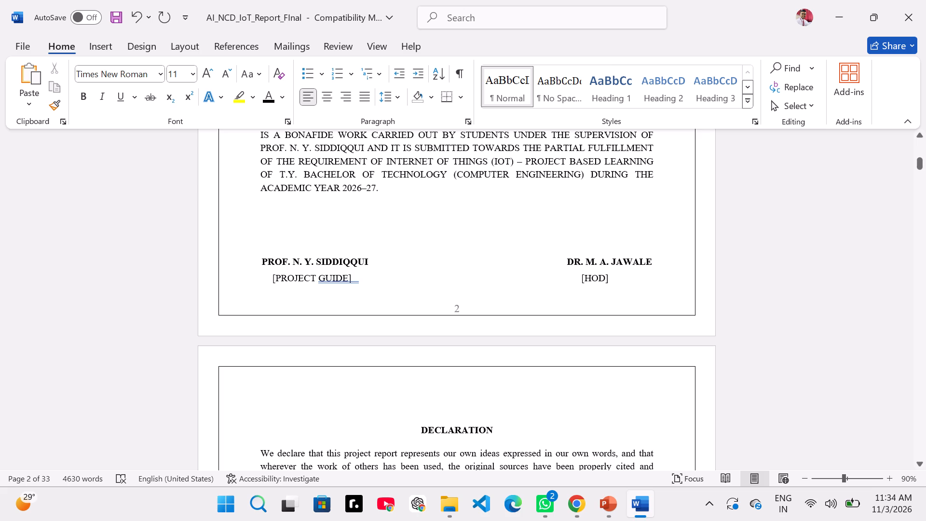
pyautogui.press('space')
pyautogui.press('space')
pyautogui.press('space')
pyautogui.press('space')
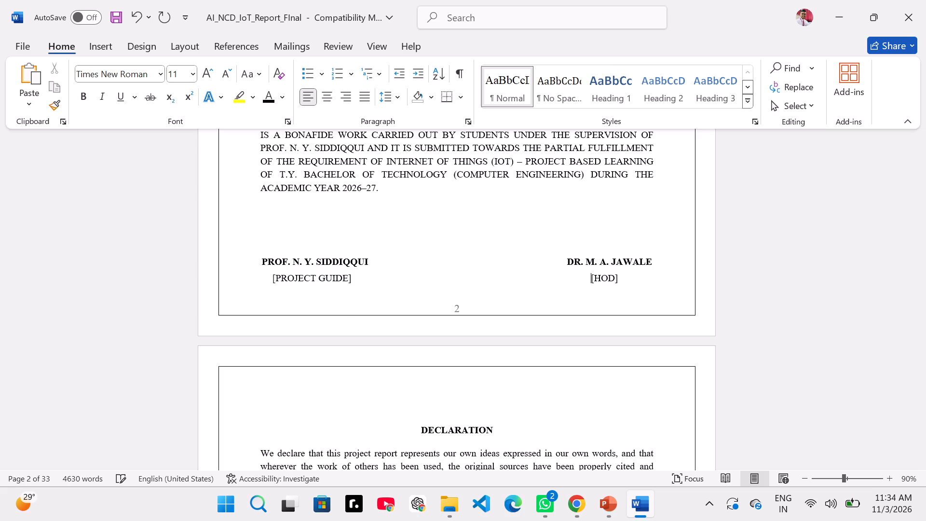
# Recheck the cover and Certificate pages, including the course lines, signature labels and the formatting of the bonafide work paragraph.
pyautogui.scroll(-2, 577, 288)
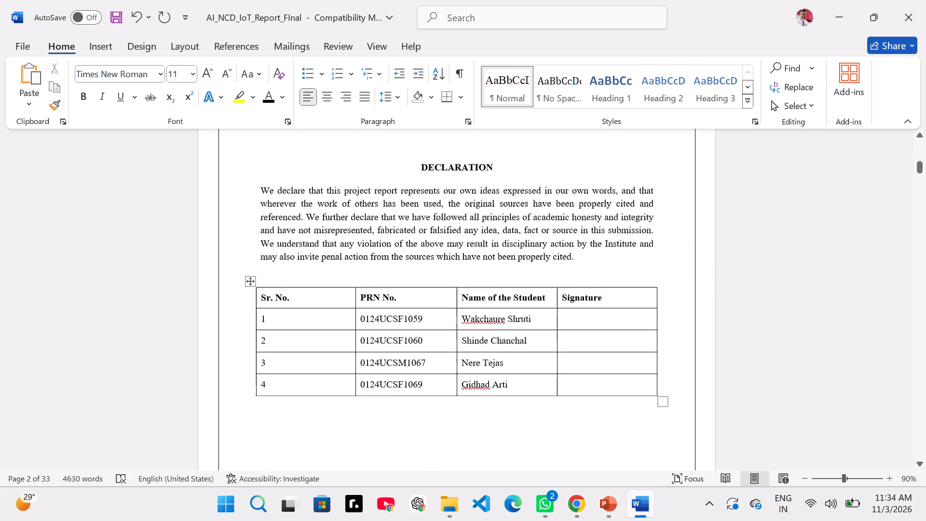
pyautogui.scroll(6, 577, 288)
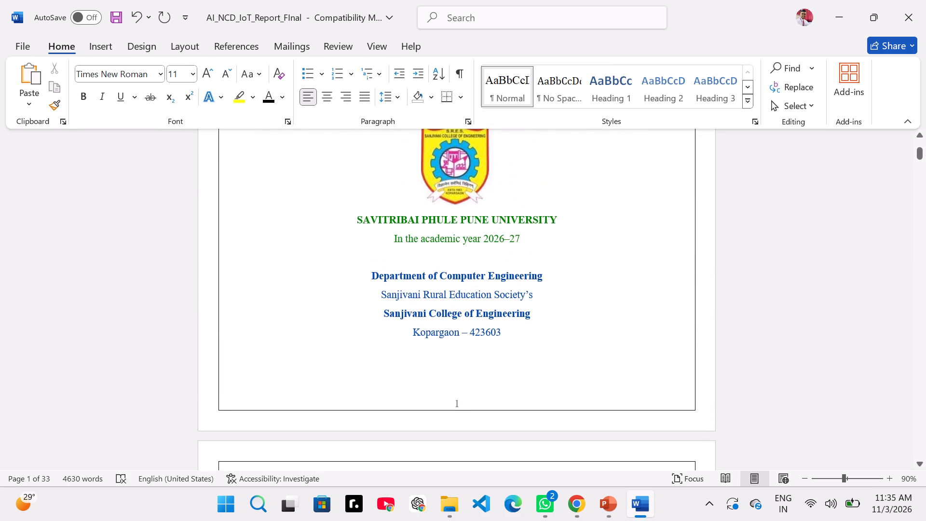
pyautogui.scroll(3, 577, 288)
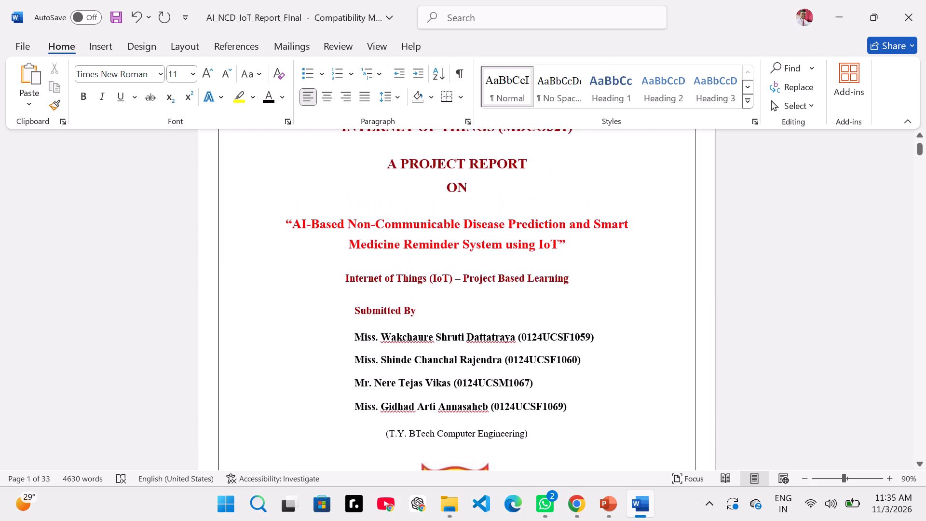
pyautogui.scroll(-1, 577, 288)
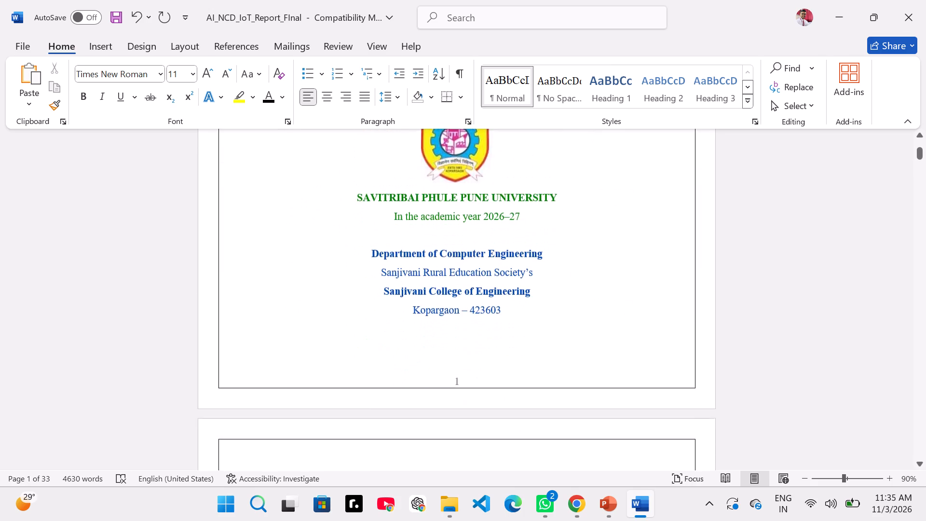
pyautogui.scroll(-3, 577, 288)
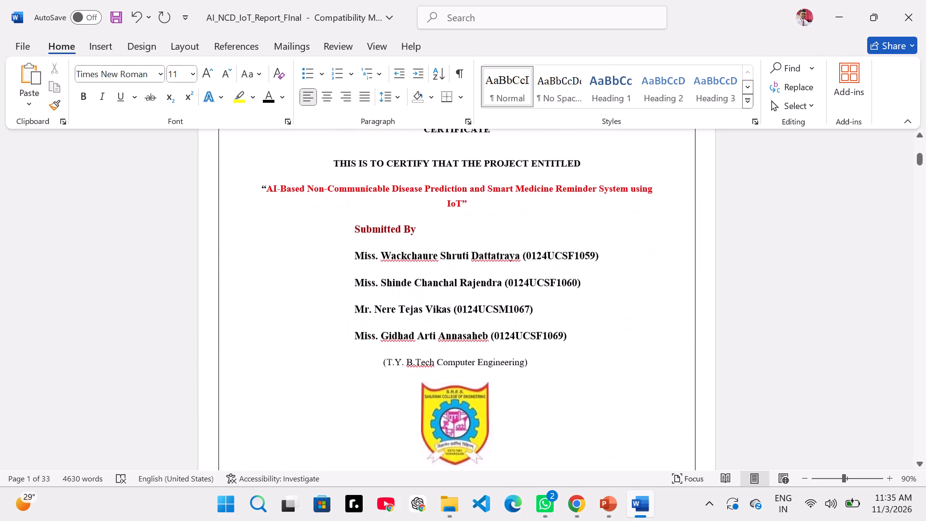
pyautogui.scroll(-2, 577, 288)
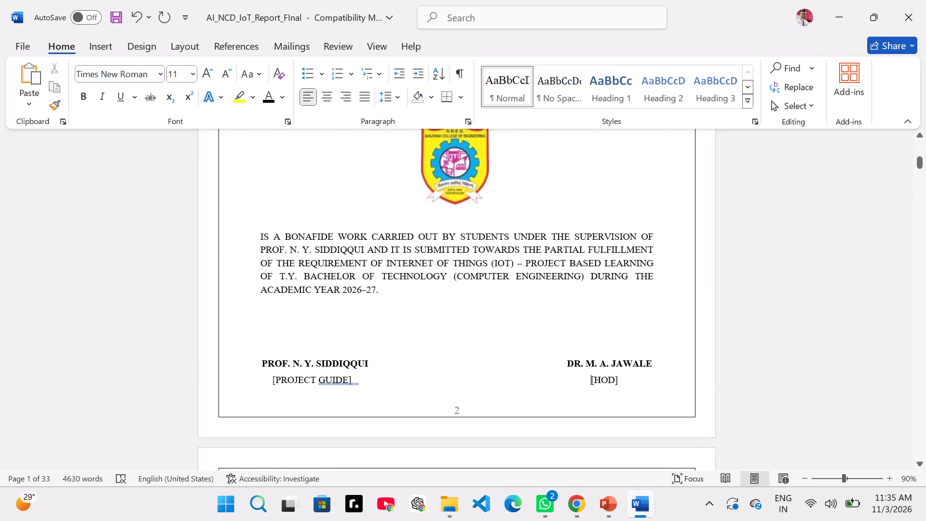
pyautogui.scroll(2, 577, 288)
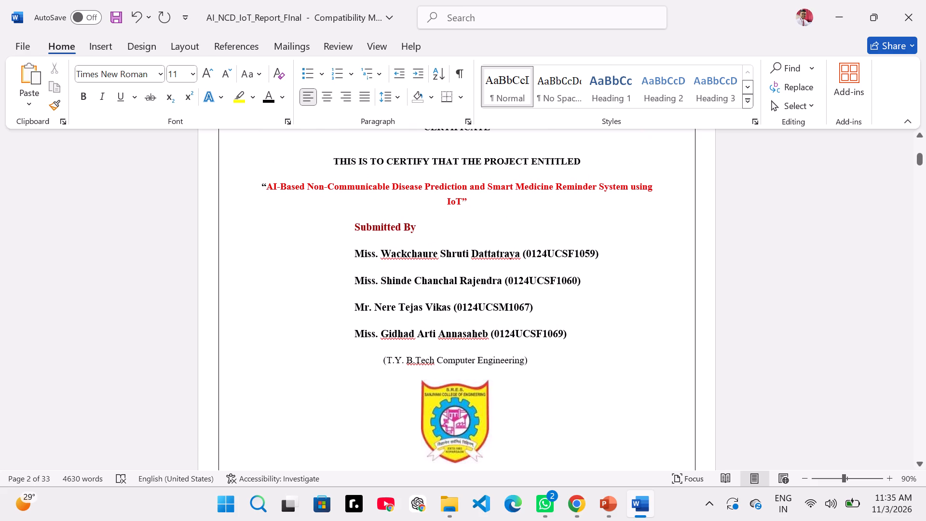
pyautogui.scroll(-2, 420, 373)
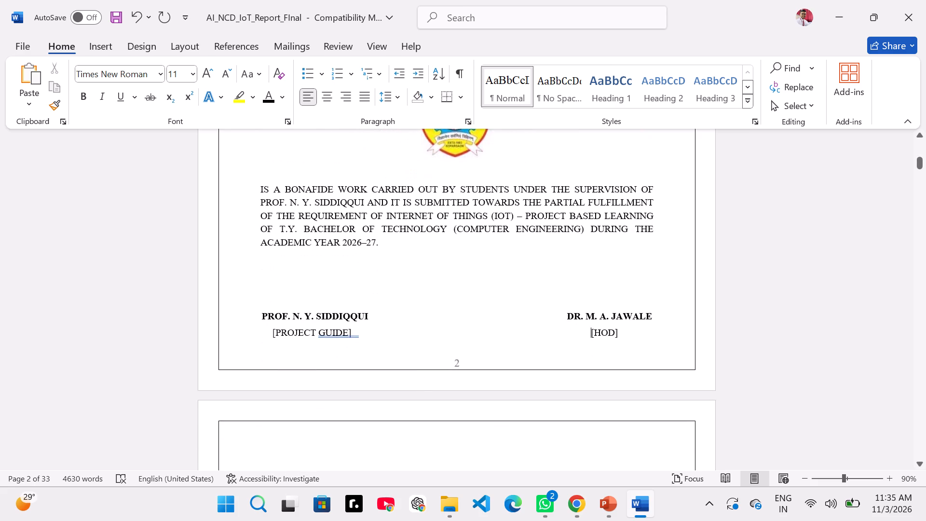
pyautogui.scroll(-1, 394, 351)
pyautogui.scroll(1, 394, 351)
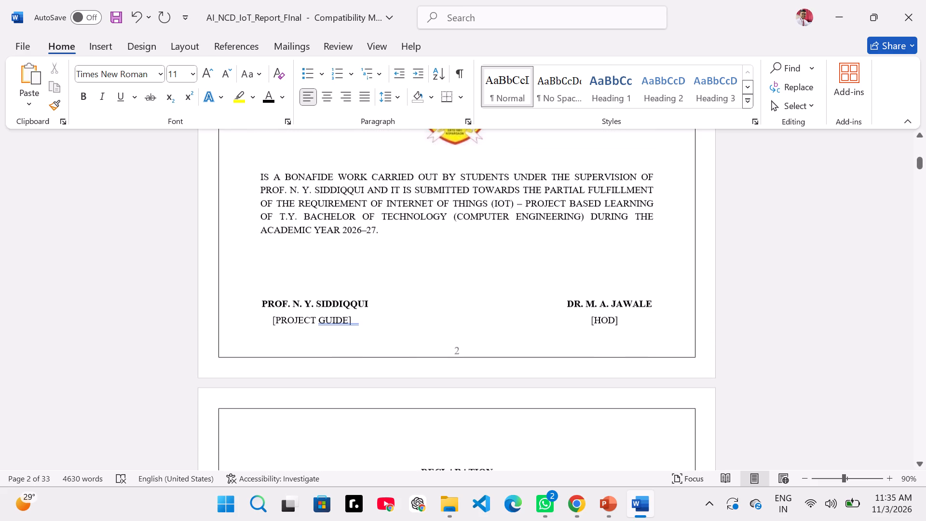
pyautogui.moveTo(258, 175); pyautogui.dragTo(375, 220)
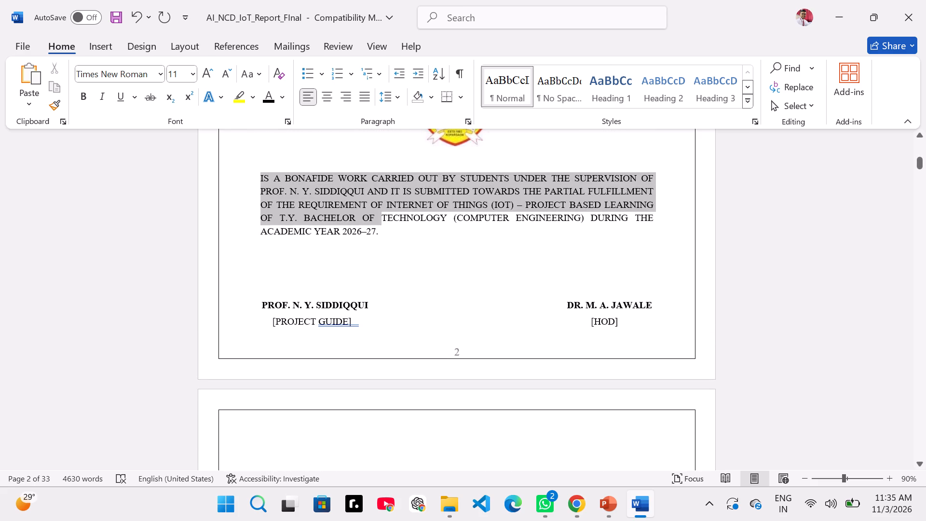
pyautogui.moveTo(375, 220); pyautogui.dragTo(379, 233)
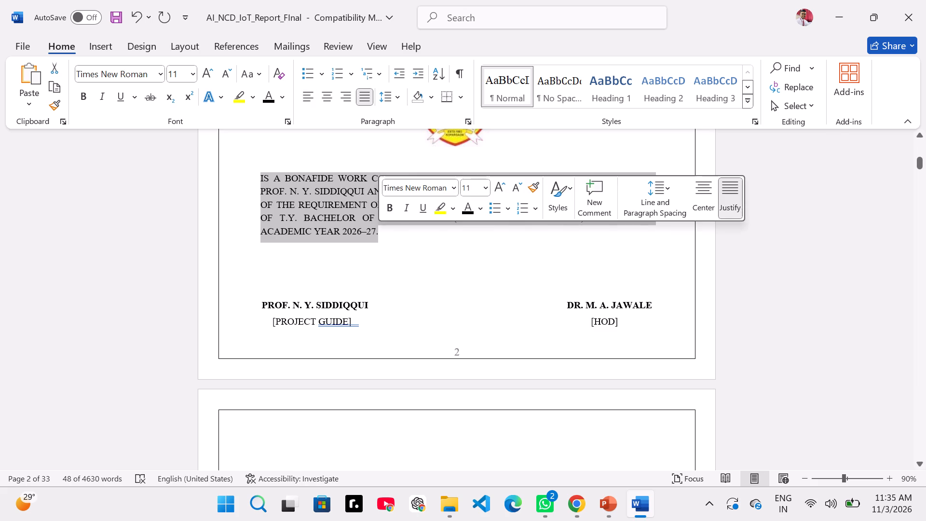
pyautogui.click(379, 233)
# Delete the blank page between the Declaration and Acknowledgement pages so ACKNOWLEDGEMENT starts directly on page 4.
pyautogui.scroll(-3, 379, 233)
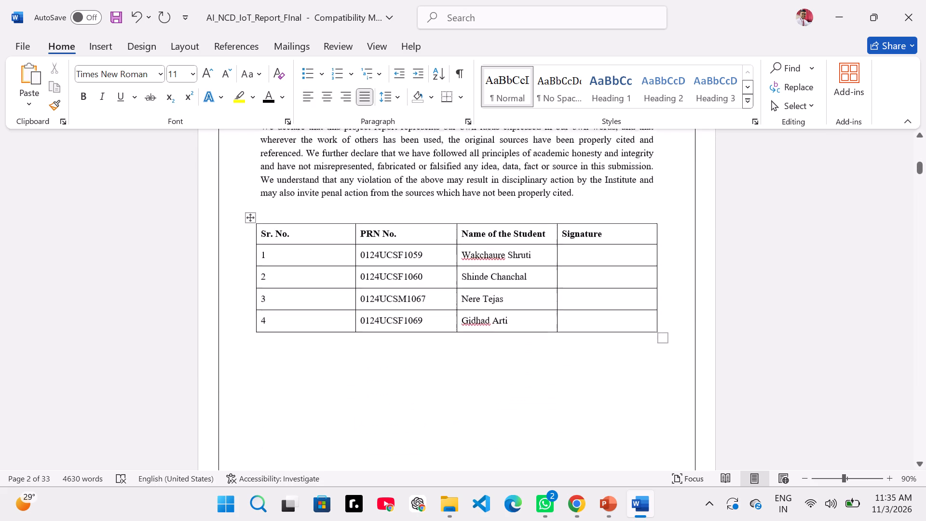
pyautogui.scroll(-3, 379, 233)
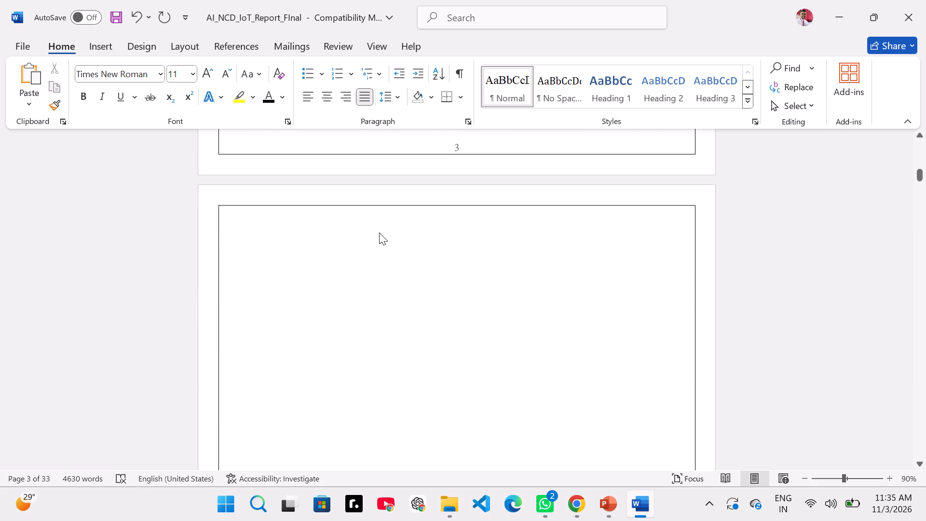
pyautogui.scroll(-4, 362, 270)
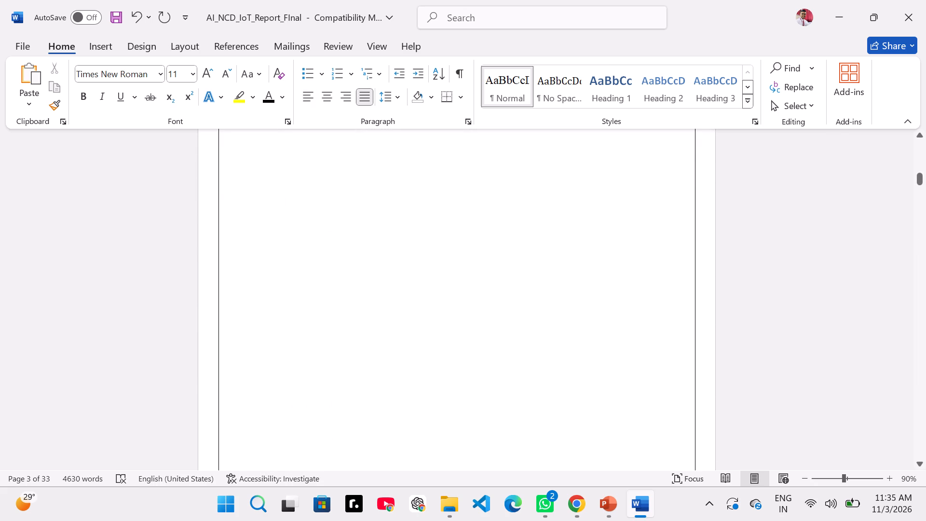
pyautogui.scroll(-2, 362, 270)
pyautogui.scroll(1, 516, 231)
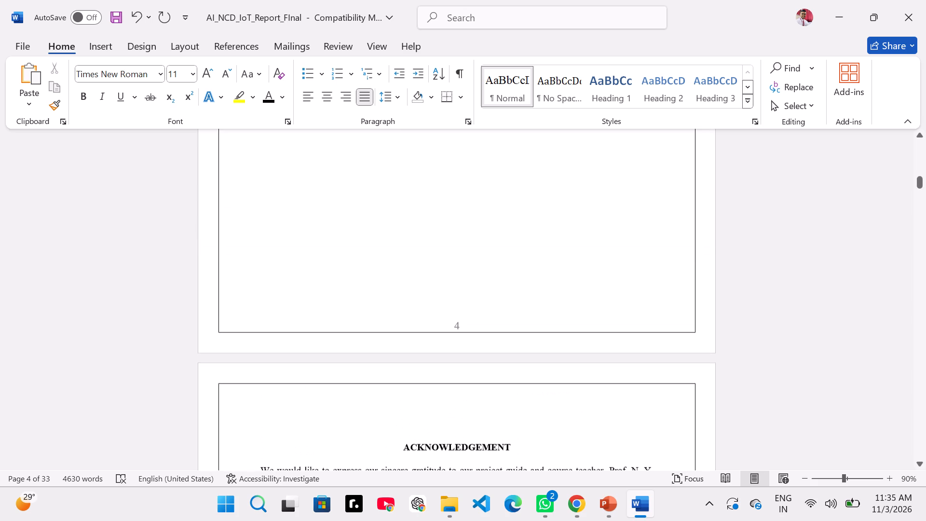
pyautogui.click(464, 286)
pyautogui.hotkey('ctrl', 'BackSpace')
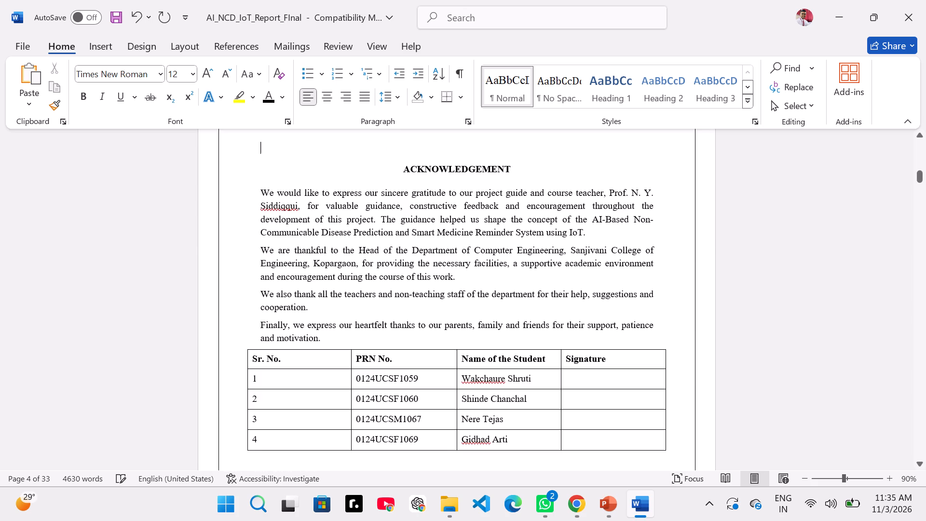
pyautogui.hotkey('ctrl', 'BackSpace')
# Narrow the student signature table on the Acknowledgement page slightly on both sides, matching the width of the Declaration page's table.
pyautogui.scroll(1, 464, 286)
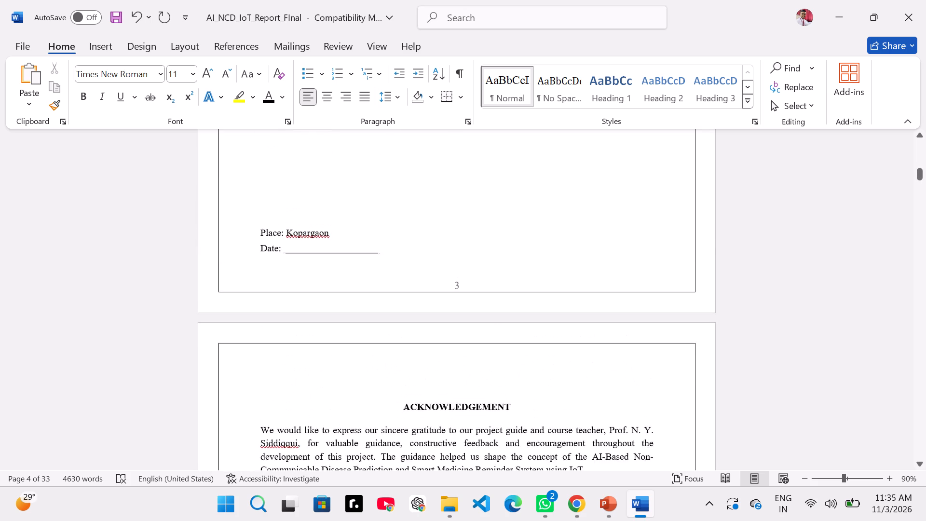
pyautogui.scroll(4, 412, 421)
pyautogui.scroll(-2, 412, 421)
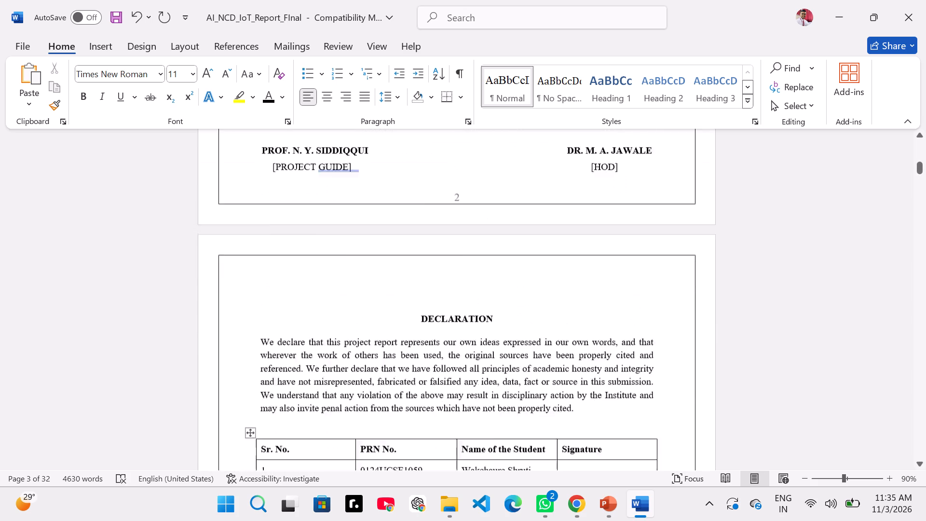
pyautogui.scroll(-8, 412, 421)
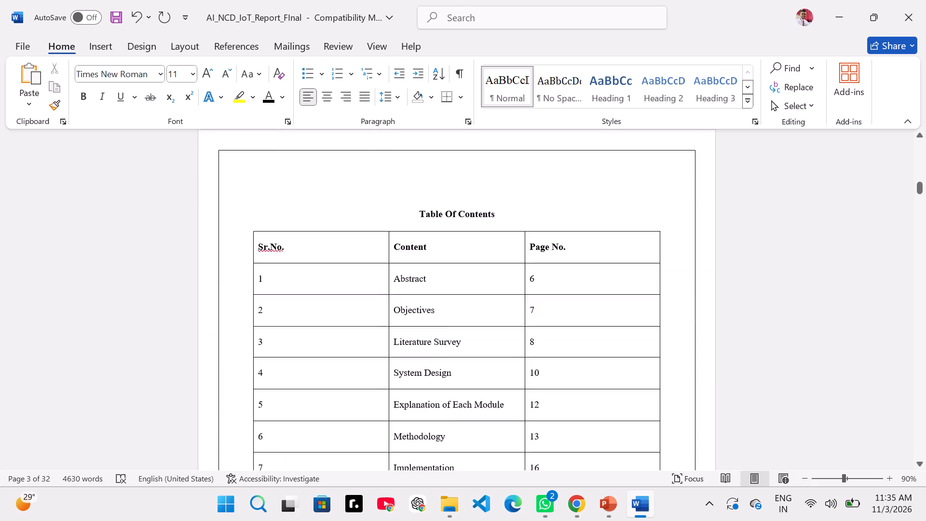
pyautogui.scroll(-1, 412, 421)
pyautogui.scroll(5, 412, 421)
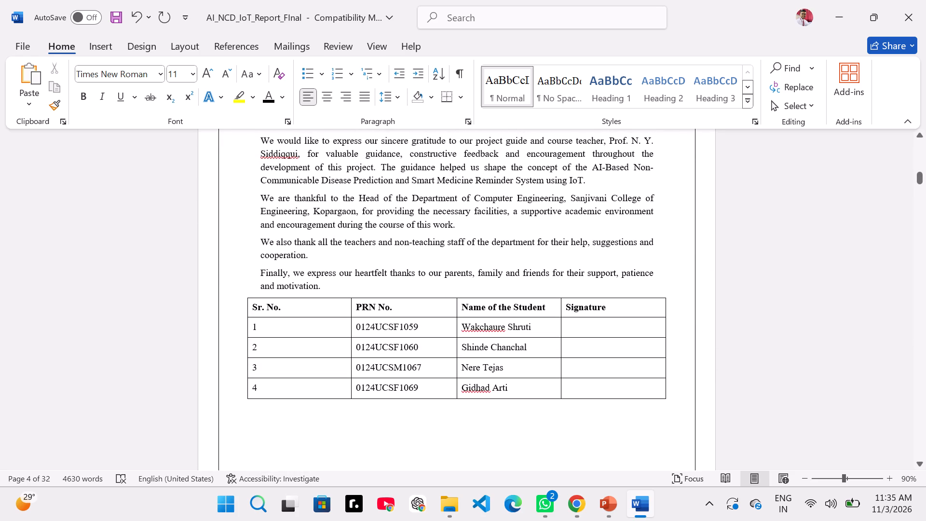
pyautogui.click(665, 399)
pyautogui.moveTo(670, 401); pyautogui.dragTo(656, 397)
pyautogui.moveTo(665, 399); pyautogui.dragTo(658, 397)
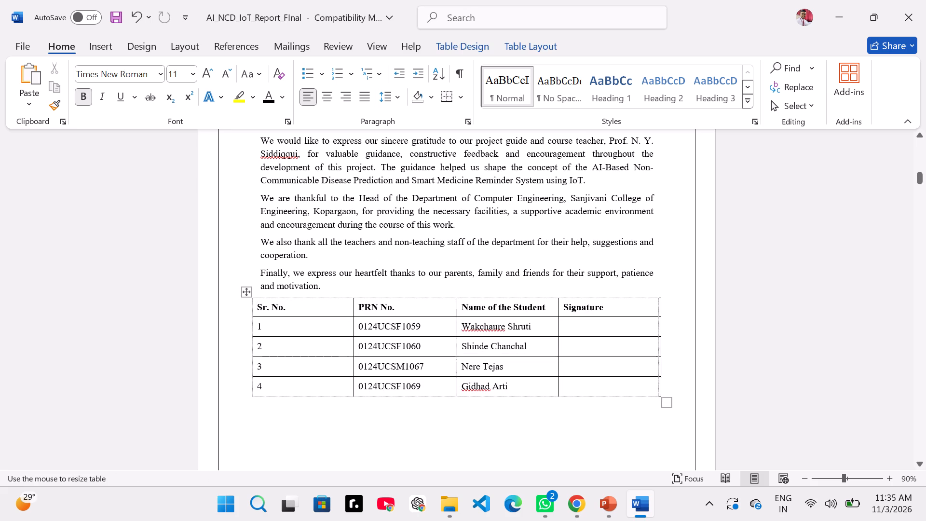
pyautogui.moveTo(658, 397); pyautogui.dragTo(656, 397)
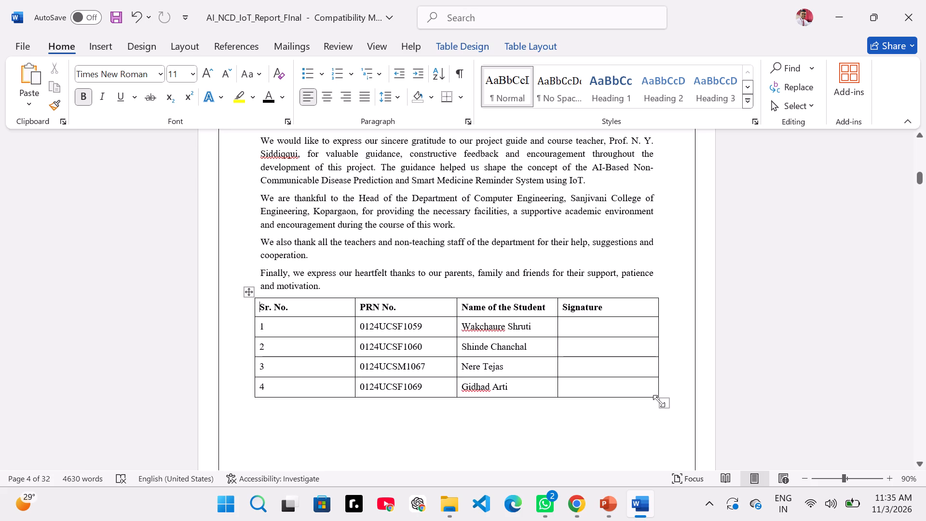
pyautogui.click(659, 401)
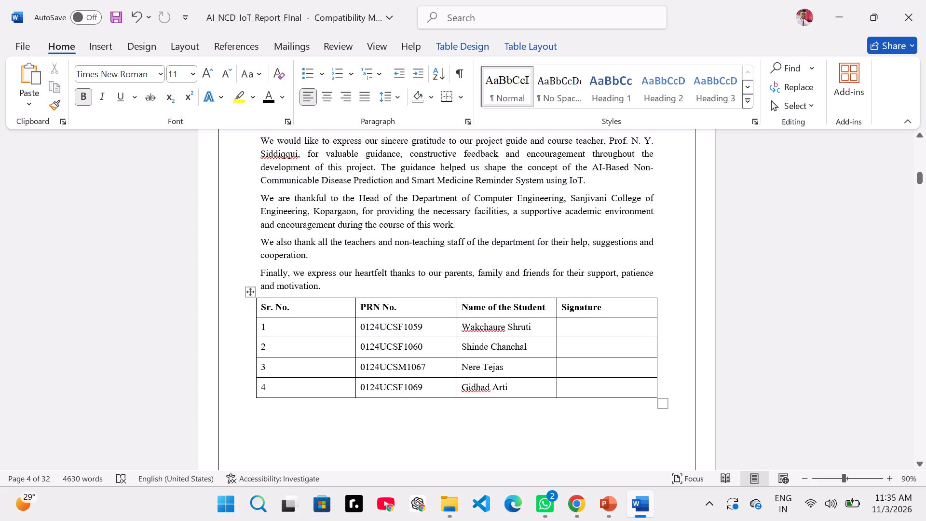
# Review the Table Of Contents entries and page numbers, and check the formatting of the "1. ABSTRACT" heading.
pyautogui.scroll(-2, 604, 403)
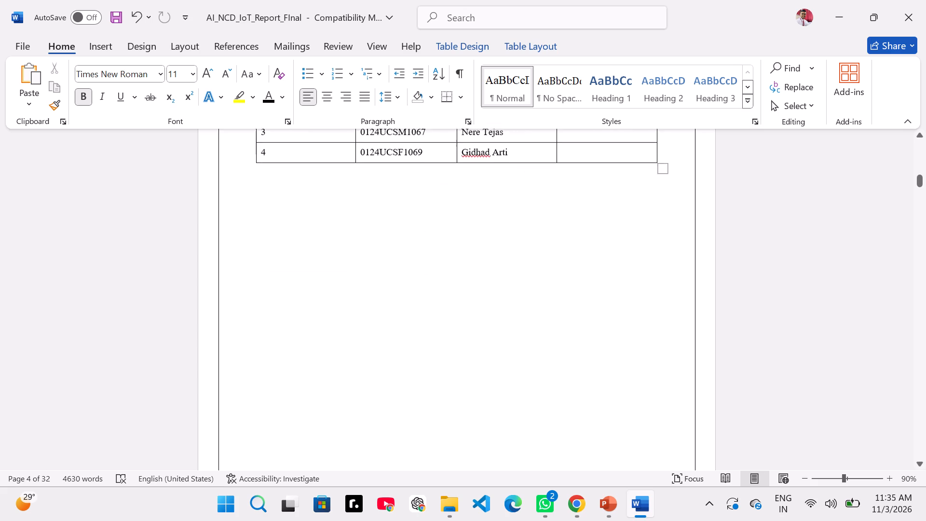
pyautogui.scroll(-2, 604, 403)
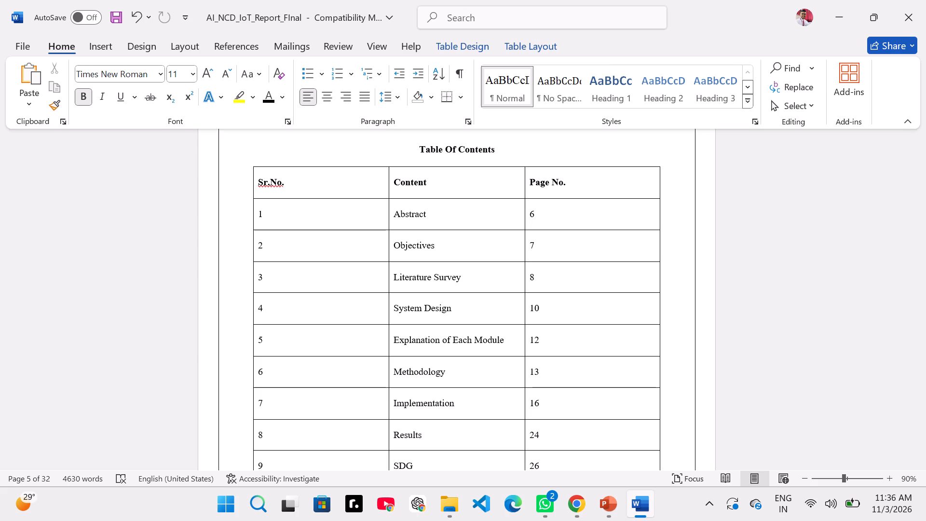
pyautogui.click(604, 403)
pyautogui.scroll(-1, 604, 403)
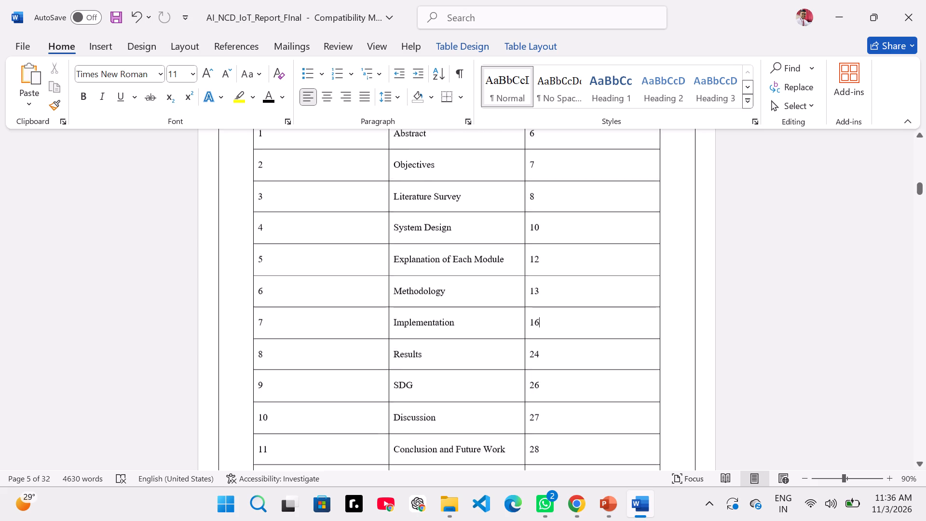
pyautogui.scroll(-2, 604, 403)
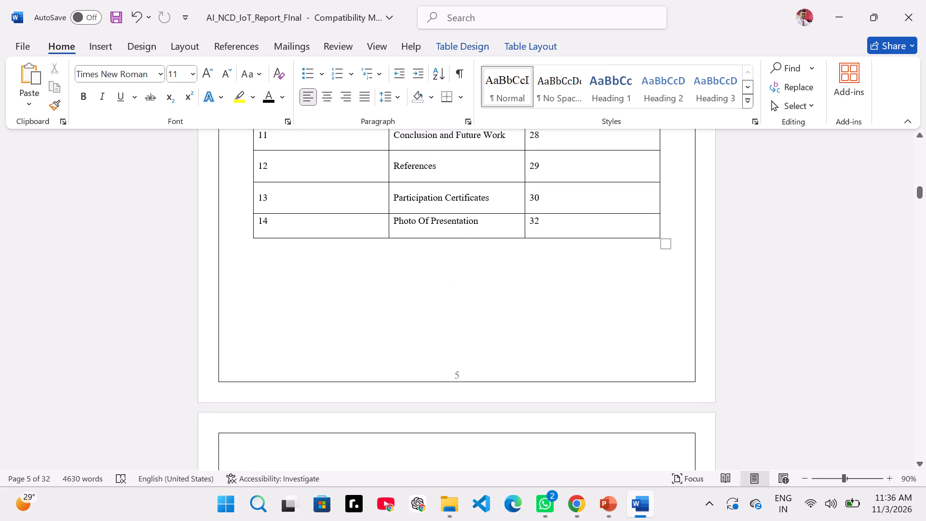
pyautogui.scroll(-2, 604, 403)
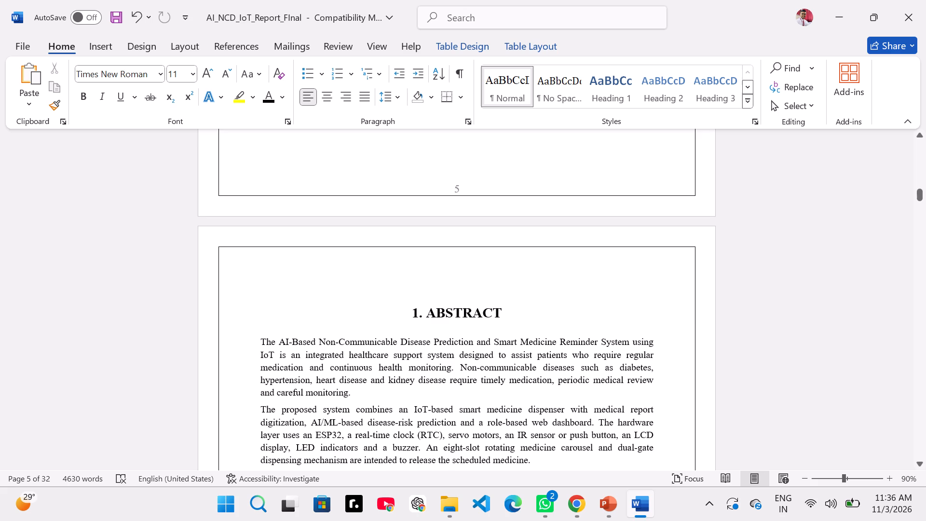
pyautogui.moveTo(412, 317); pyautogui.dragTo(447, 315)
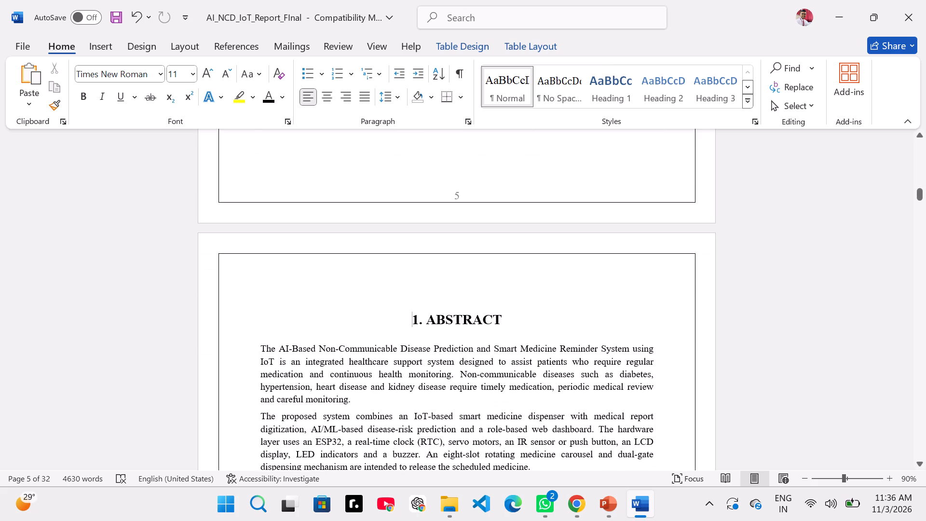
pyautogui.moveTo(447, 315); pyautogui.dragTo(490, 314)
pyautogui.click(591, 314)
# Enlarge the "Table Of Contents" heading to font size 16, matching the "1. ABSTRACT" heading.
pyautogui.scroll(1, 591, 314)
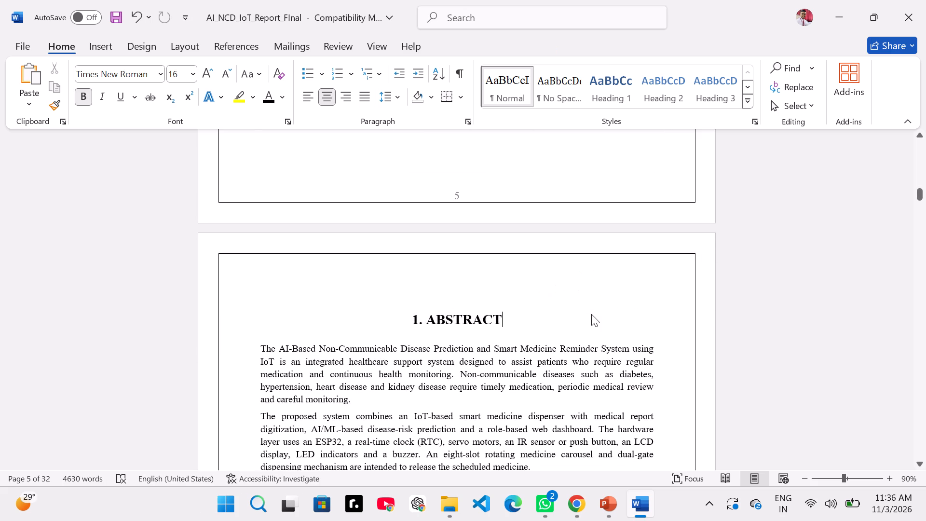
pyautogui.scroll(3, 591, 314)
pyautogui.scroll(-2, 591, 314)
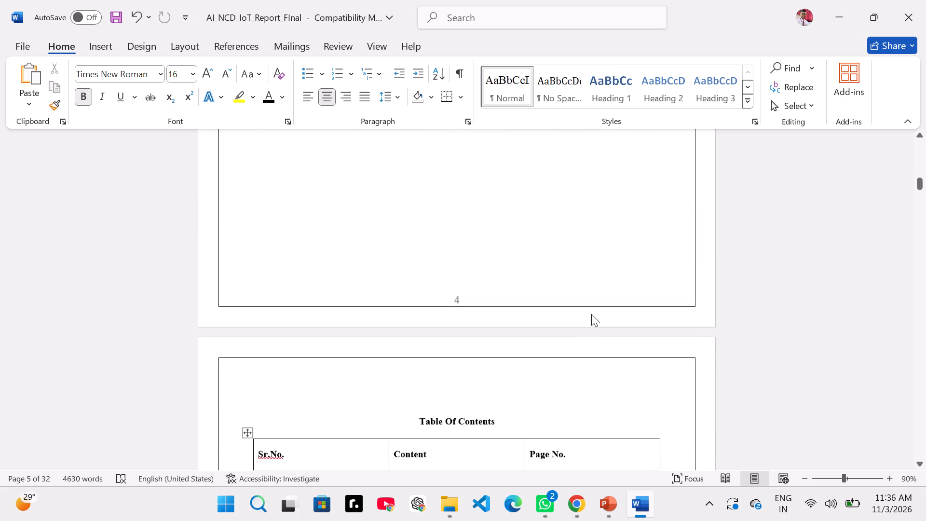
pyautogui.moveTo(420, 420); pyautogui.dragTo(506, 415)
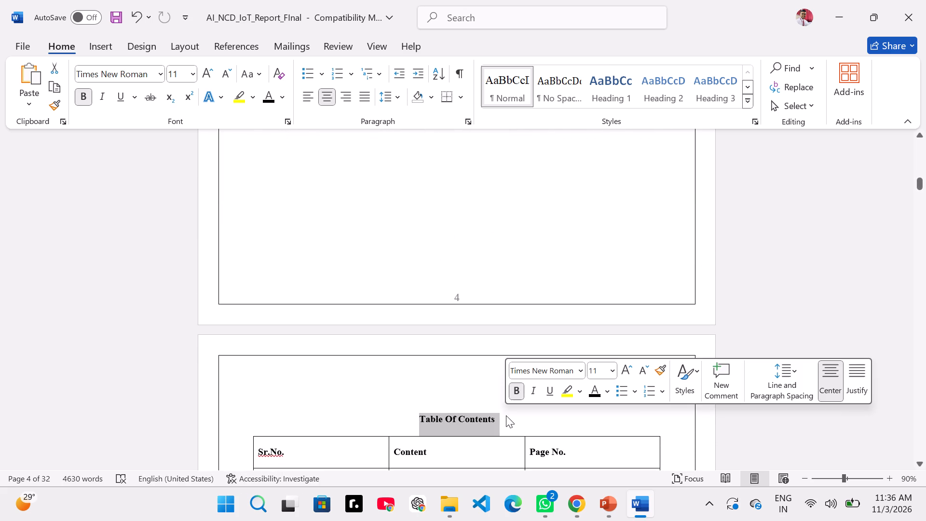
pyautogui.click(626, 366)
pyautogui.click(626, 366)
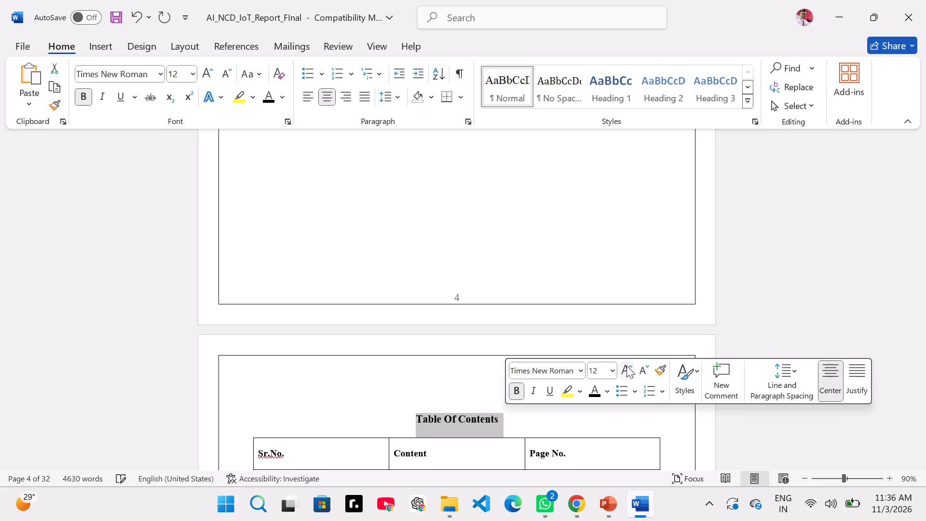
pyautogui.click(626, 366)
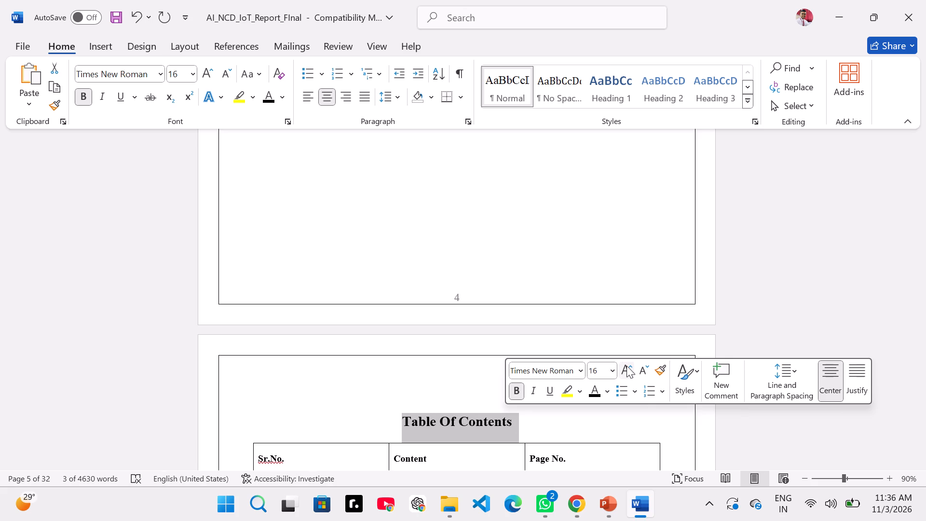
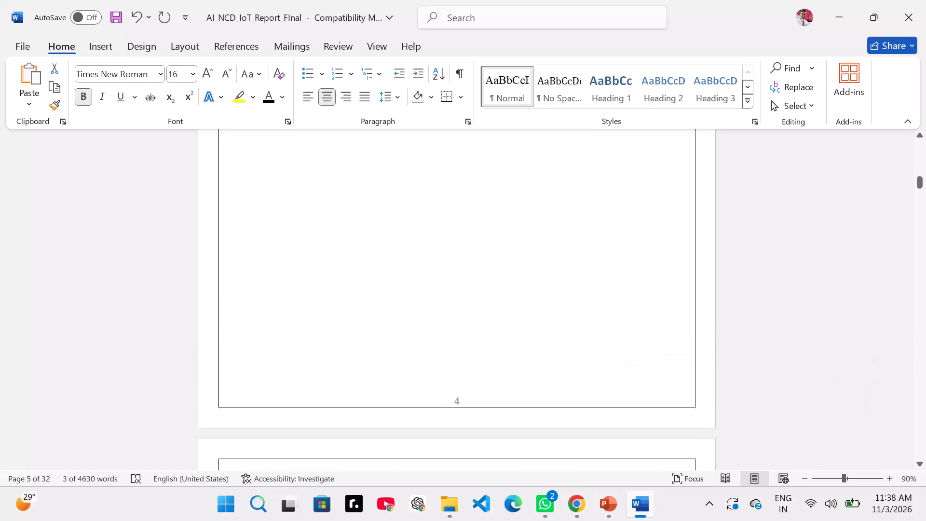
# Enlarge the "ACKNOWLEDGEMENT" heading on page 4 to font size 16, matching the Table Of Contents heading.
pyautogui.scroll(-1, 513, 347)
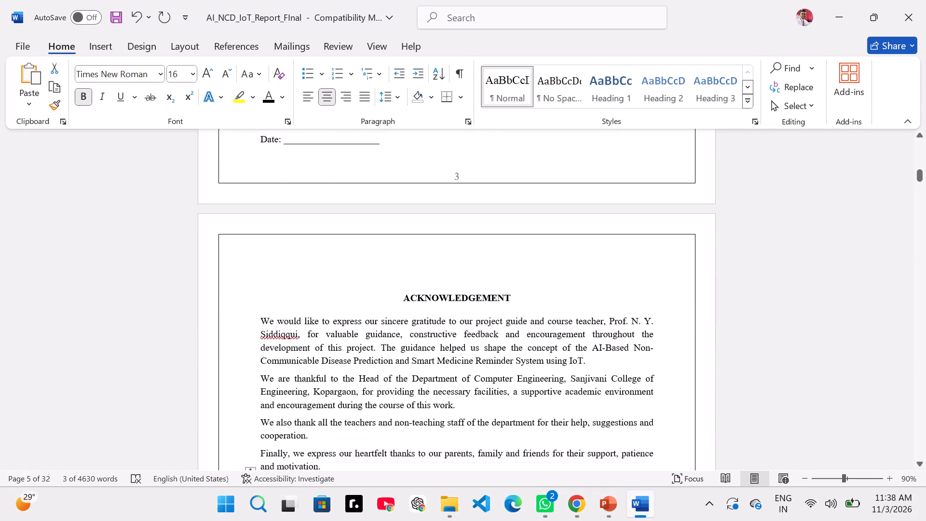
pyautogui.moveTo(401, 296); pyautogui.dragTo(459, 291)
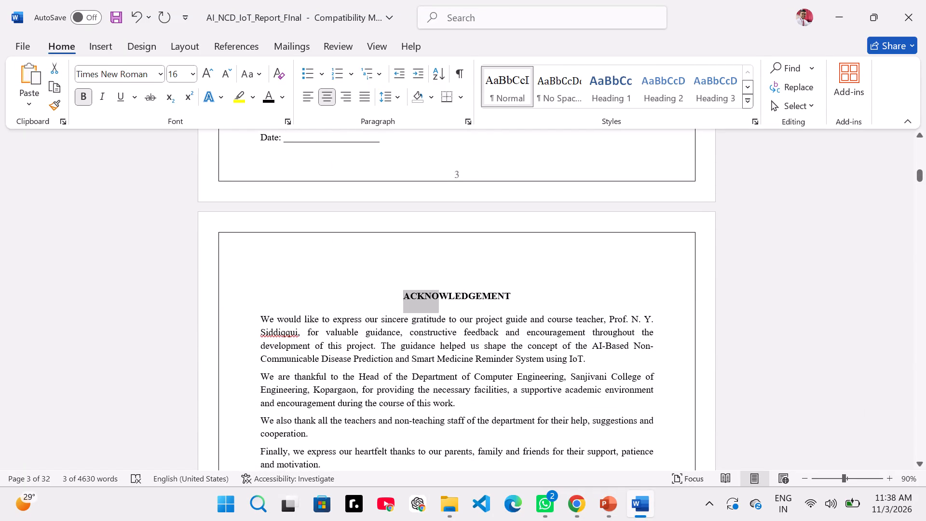
pyautogui.moveTo(459, 291); pyautogui.dragTo(513, 287)
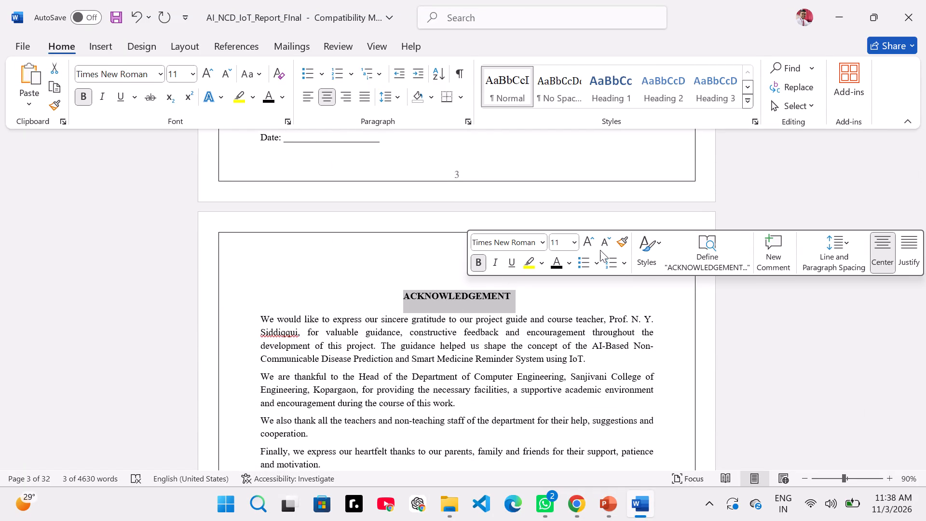
pyautogui.click(594, 246)
pyautogui.click(594, 246)
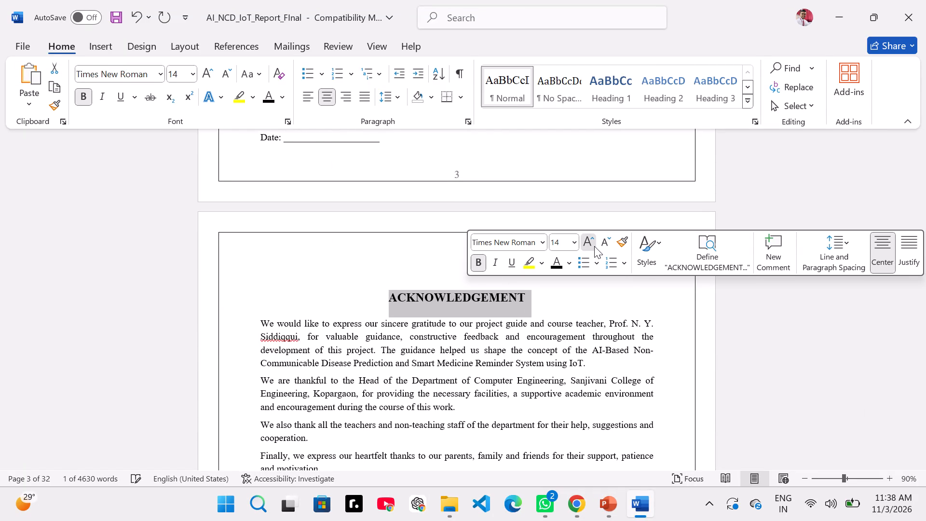
pyautogui.click(594, 246)
pyautogui.click(358, 288)
# Enlarge the "DECLARATION" heading on page 3 to font size 16, matching the Acknowledgement heading.
pyautogui.scroll(1, 358, 288)
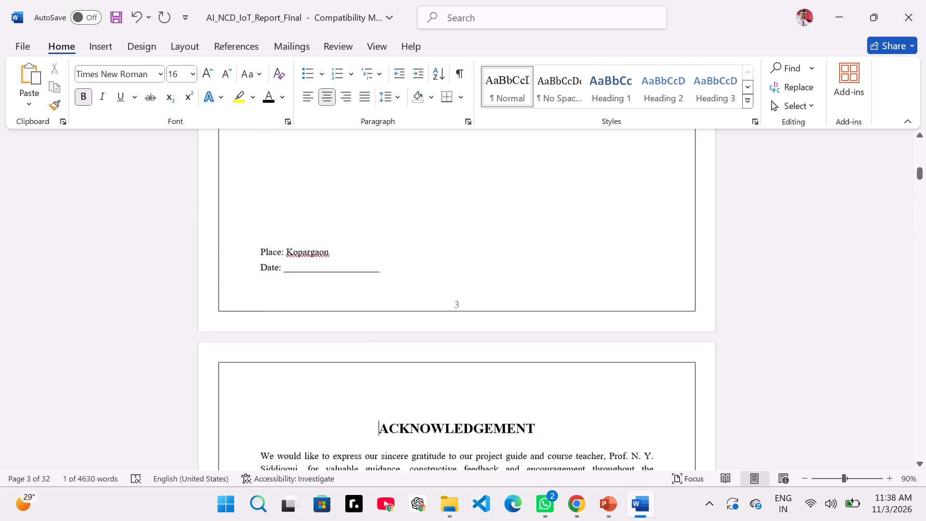
pyautogui.scroll(3, 358, 288)
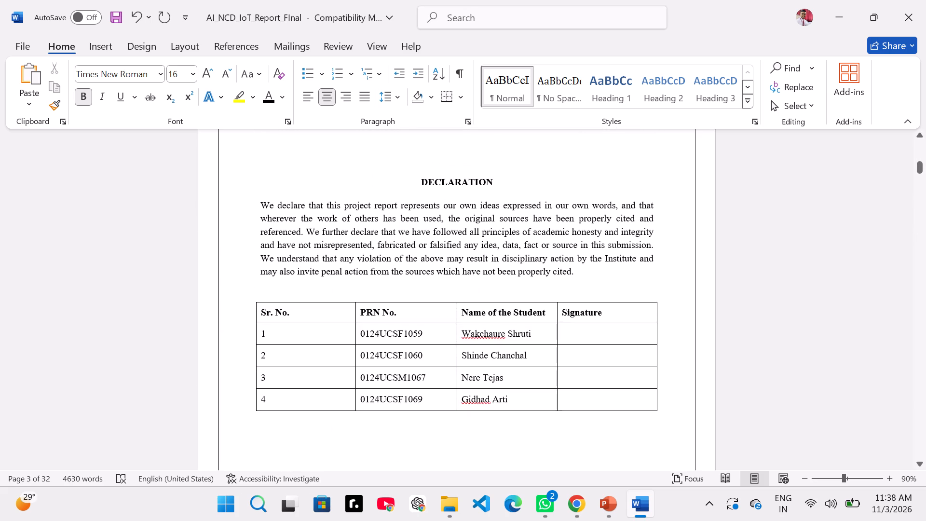
pyautogui.moveTo(421, 181); pyautogui.dragTo(491, 178)
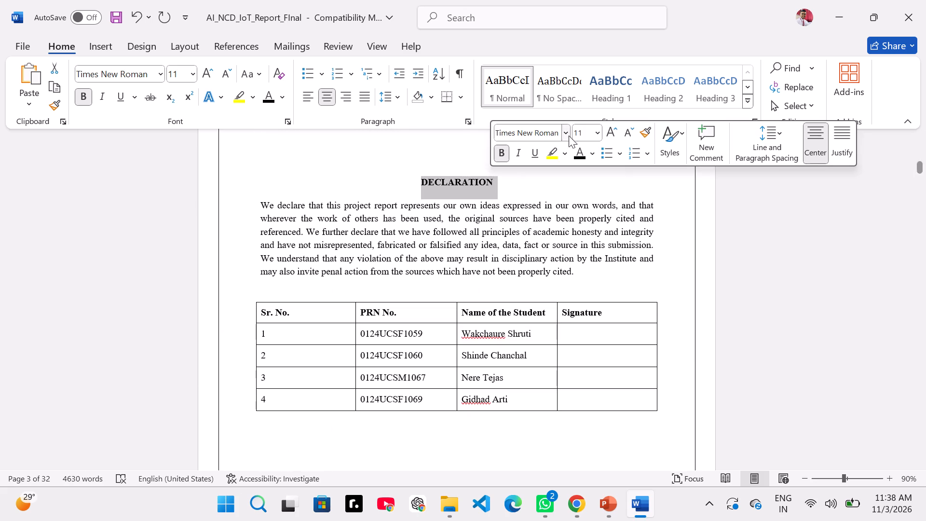
pyautogui.click(497, 183)
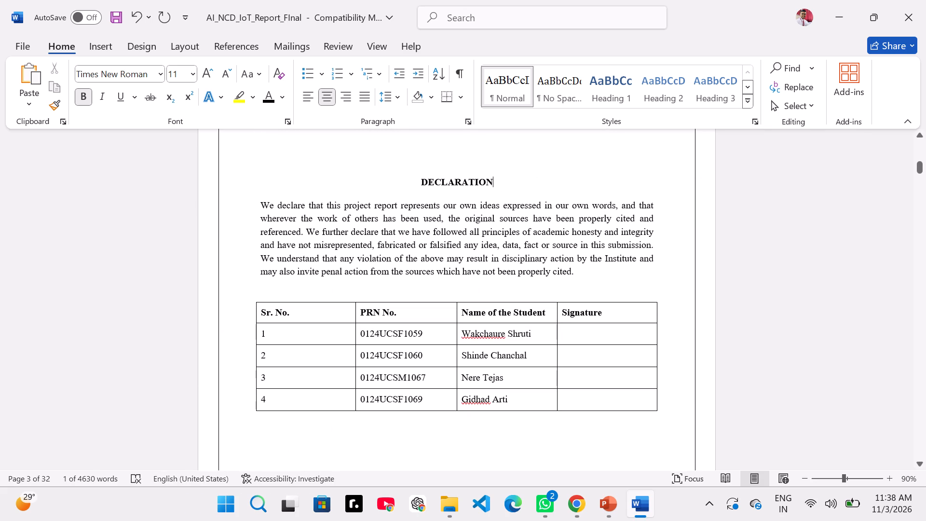
pyautogui.moveTo(496, 178); pyautogui.dragTo(436, 176)
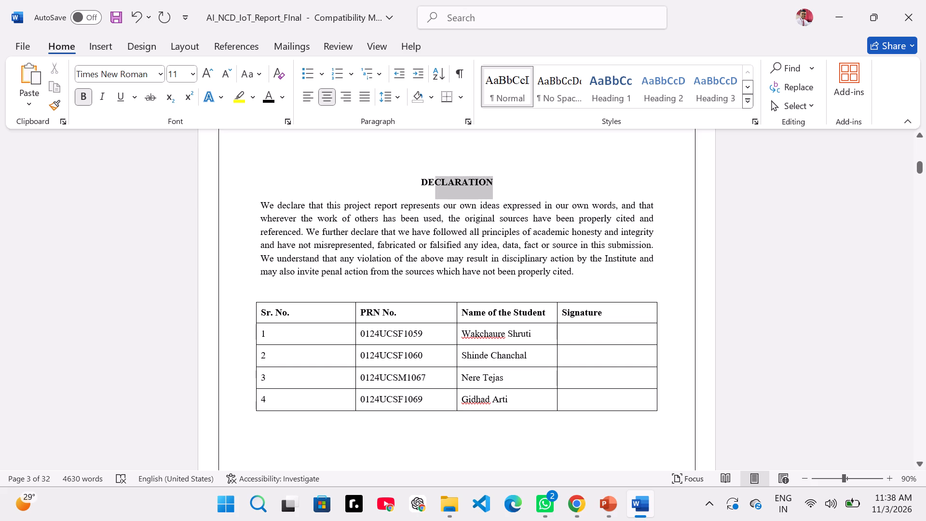
pyautogui.moveTo(436, 176); pyautogui.dragTo(418, 180)
pyautogui.doubleClick(543, 140)
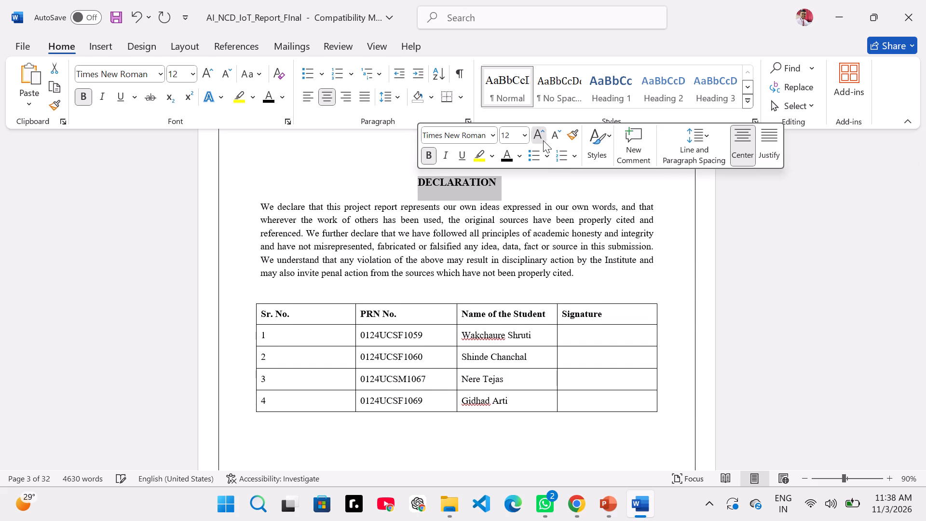
pyautogui.click(543, 140)
# Review the front pages from the Certificate through the Table Of Contents for consistent headings and layout.
pyautogui.scroll(3, 477, 189)
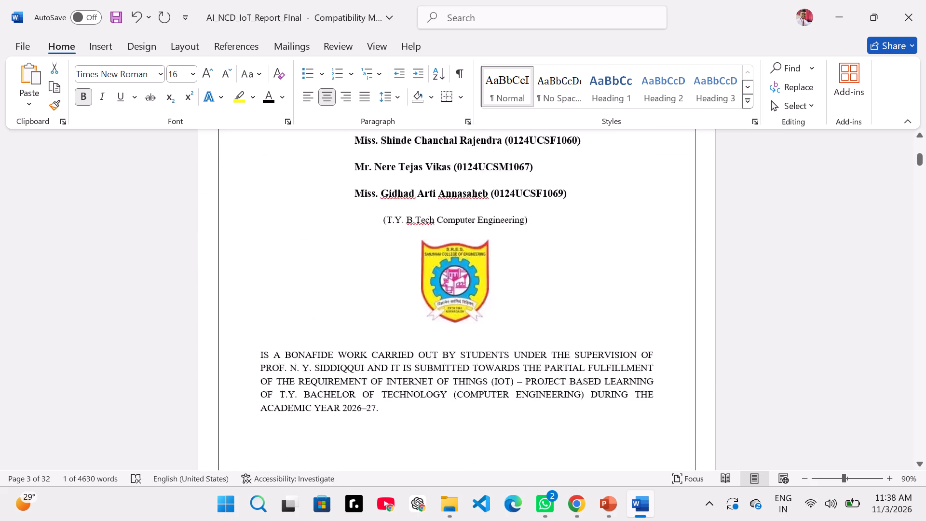
pyautogui.scroll(1, 477, 189)
pyautogui.scroll(-3, 477, 189)
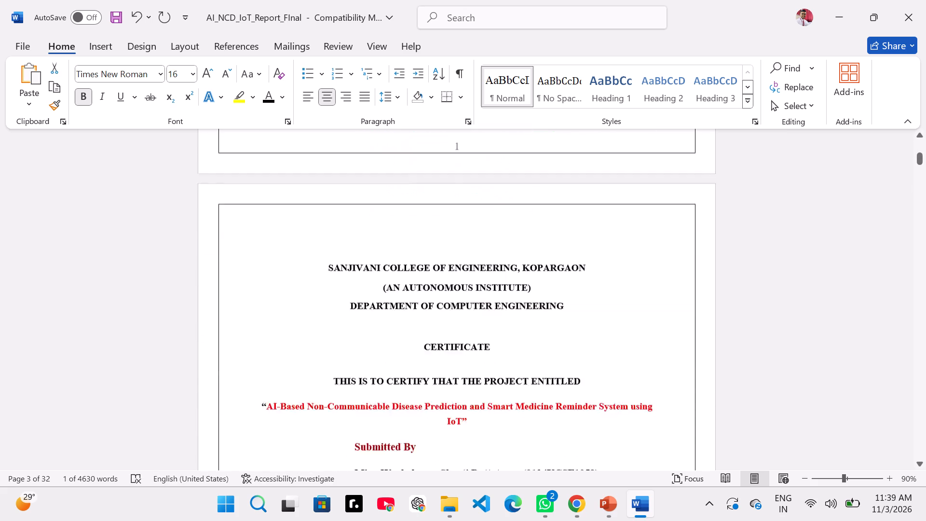
pyautogui.scroll(-1, 477, 189)
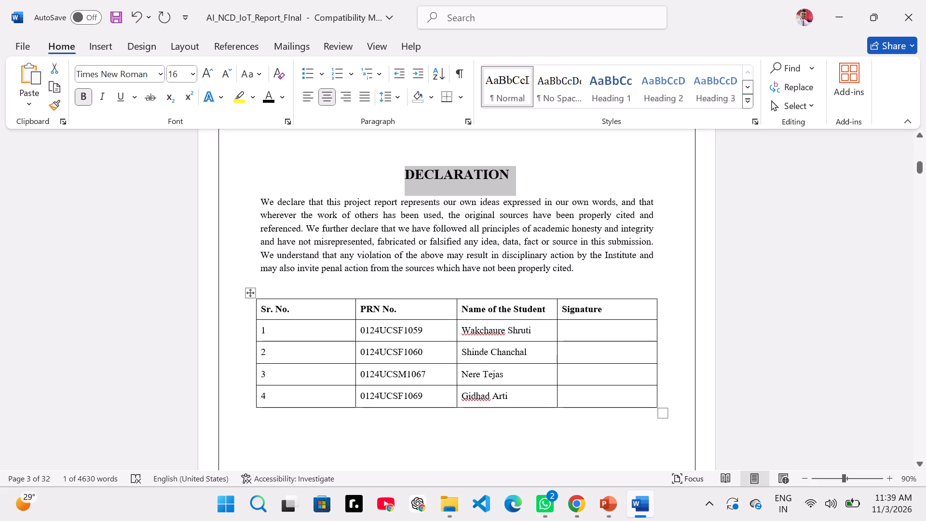
pyautogui.scroll(-2, 255, 385)
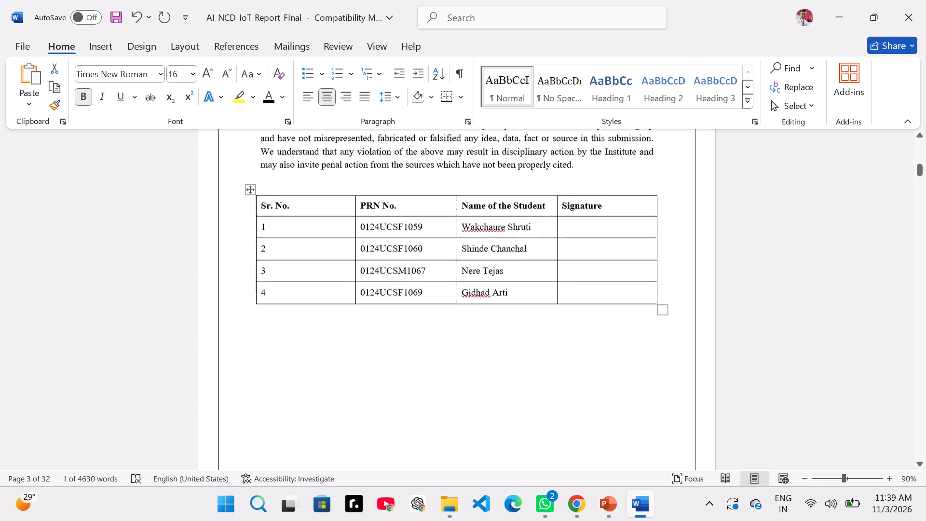
pyautogui.scroll(-2, 255, 385)
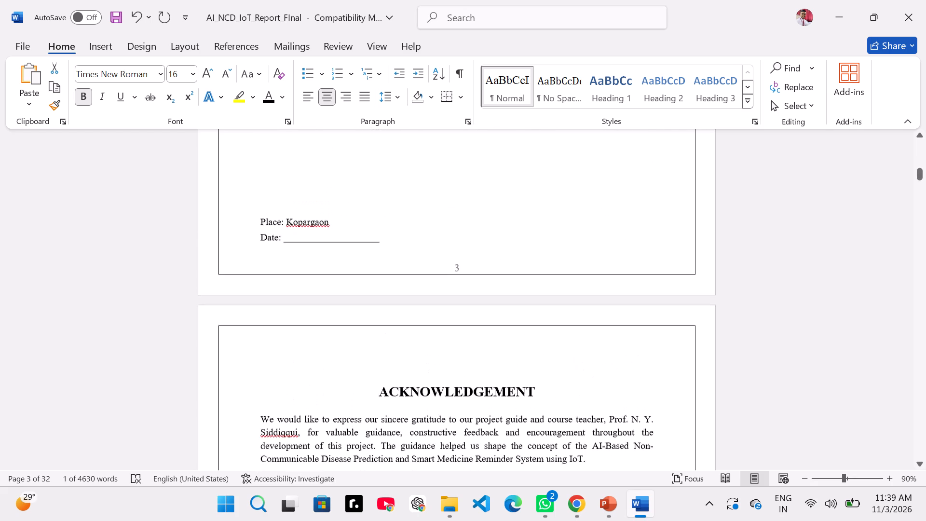
pyautogui.scroll(-4, 255, 385)
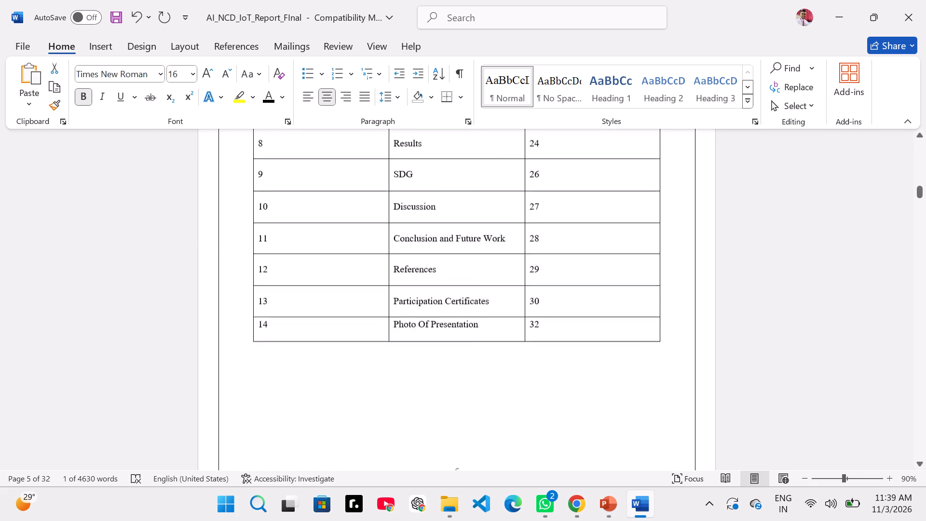
# Review the layout of the body pages from the Abstract through the start of the "3. Literature Survey" section.
pyautogui.scroll(-3, 255, 385)
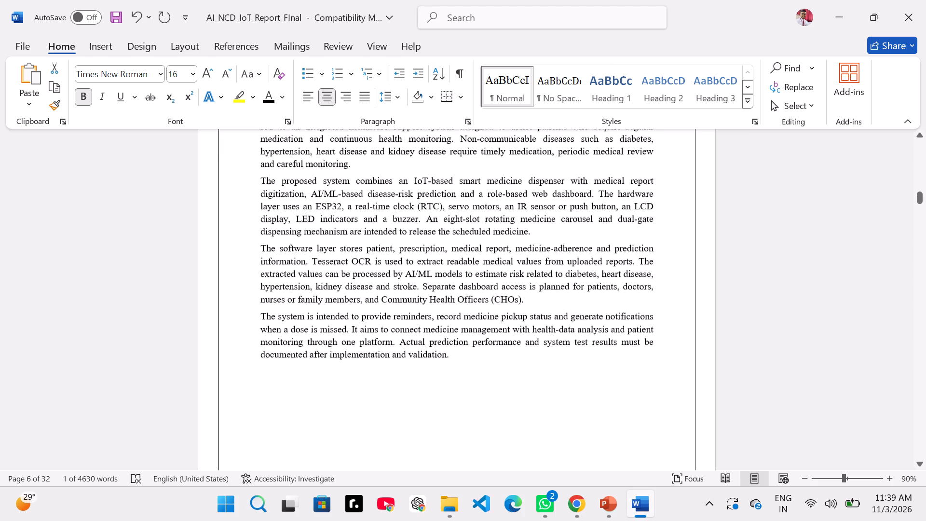
pyautogui.scroll(-3, 255, 385)
pyautogui.scroll(1, 255, 385)
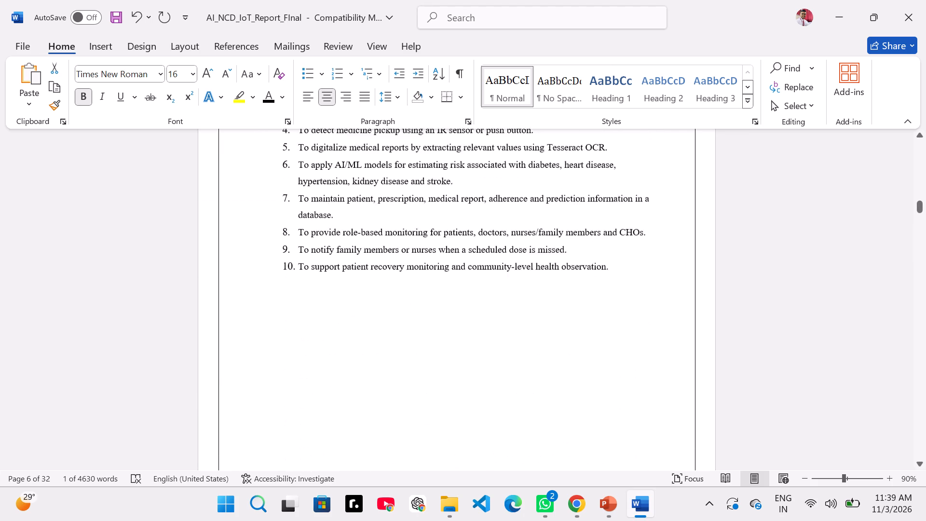
pyautogui.scroll(1, 255, 385)
pyautogui.scroll(-3, 255, 385)
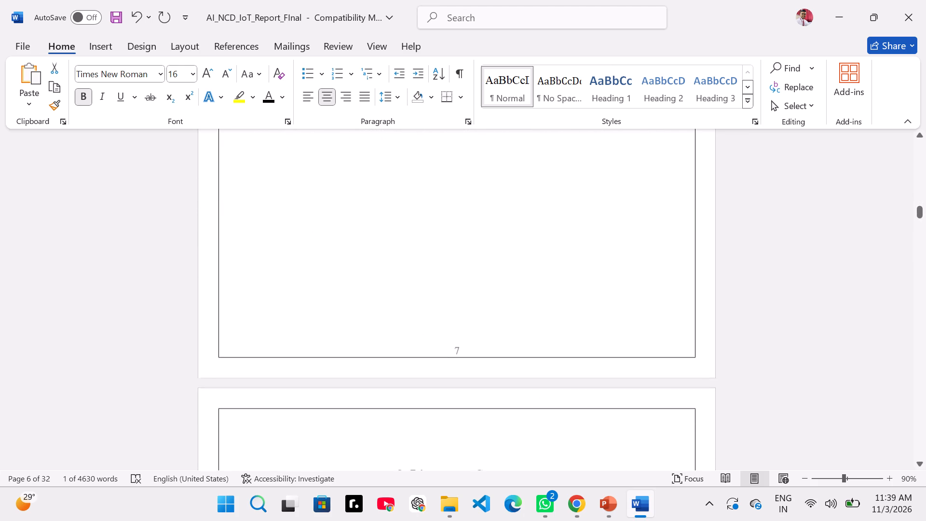
pyautogui.scroll(-1, 255, 385)
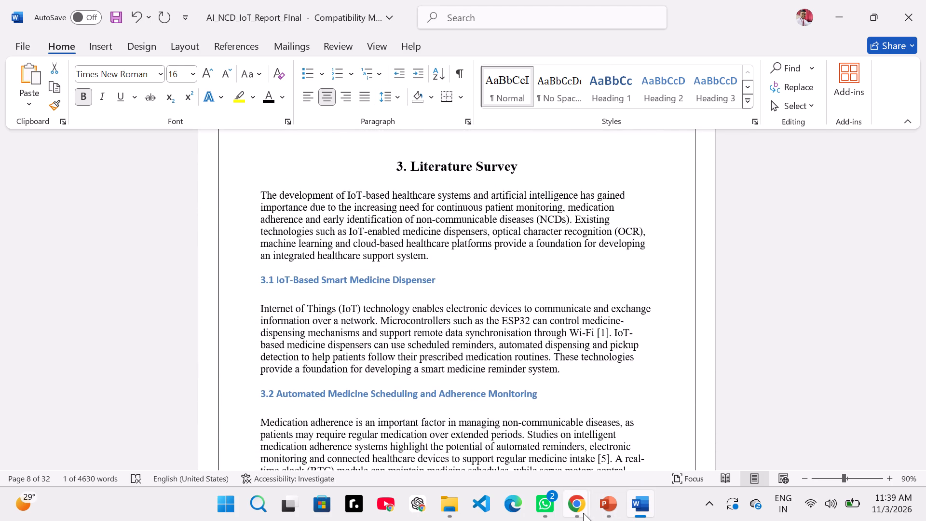
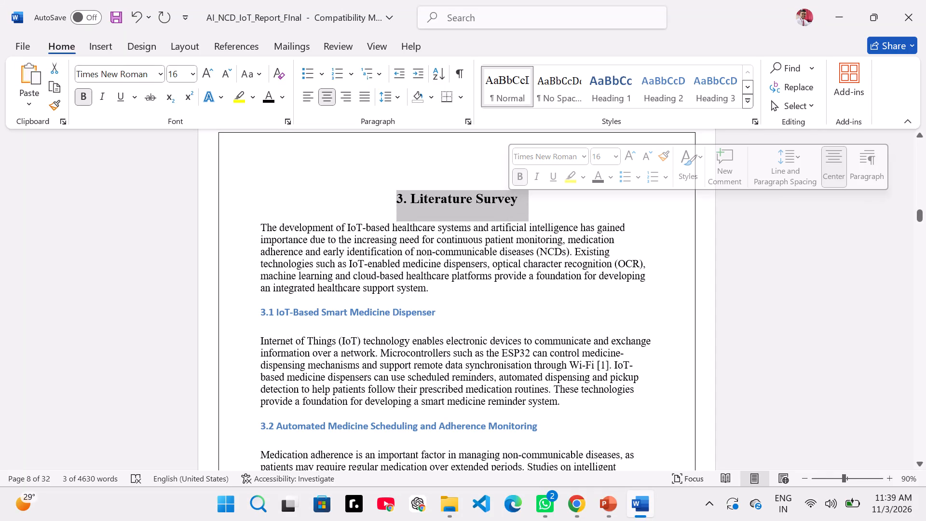
# Justify the Literature Survey body text, from the opening paragraph through section 3.7 Research Gap and Project Contribution.
pyautogui.moveTo(262, 228); pyautogui.dragTo(461, 462)
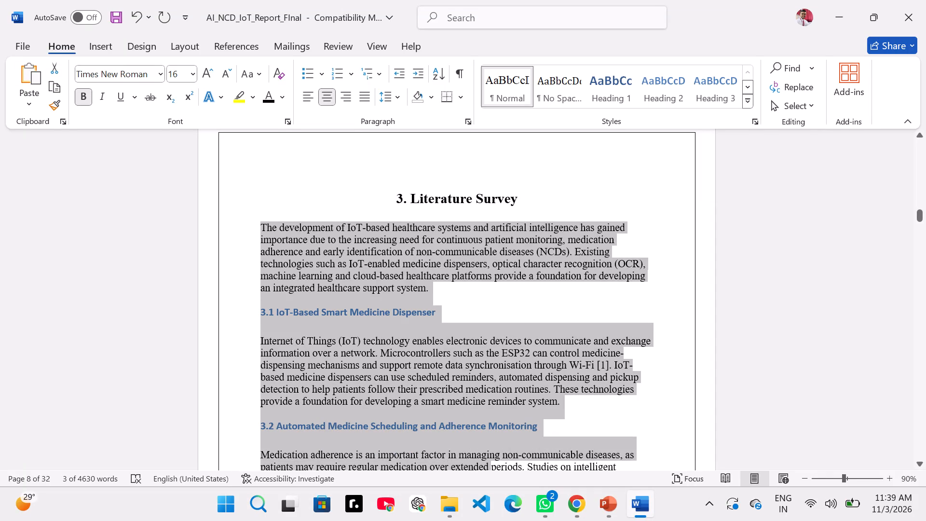
pyautogui.moveTo(461, 462); pyautogui.dragTo(463, 477)
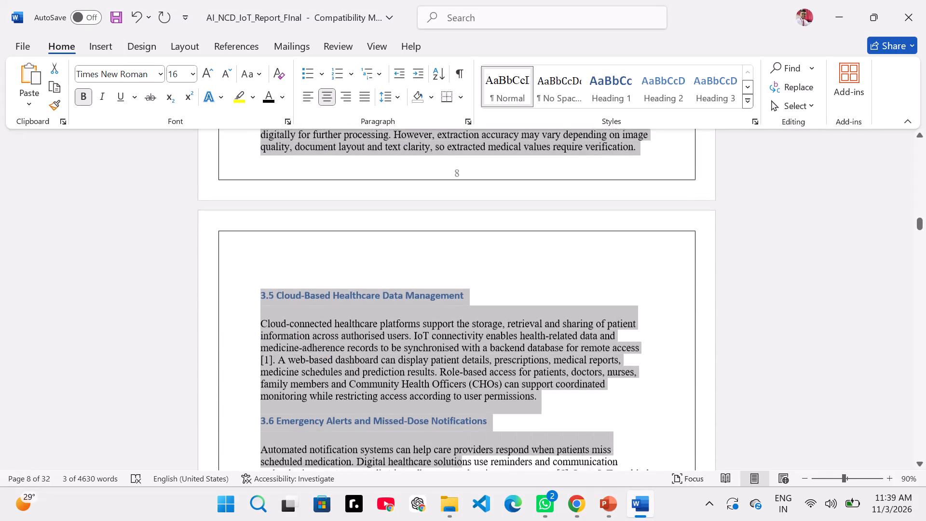
pyautogui.moveTo(463, 477); pyautogui.dragTo(497, 291)
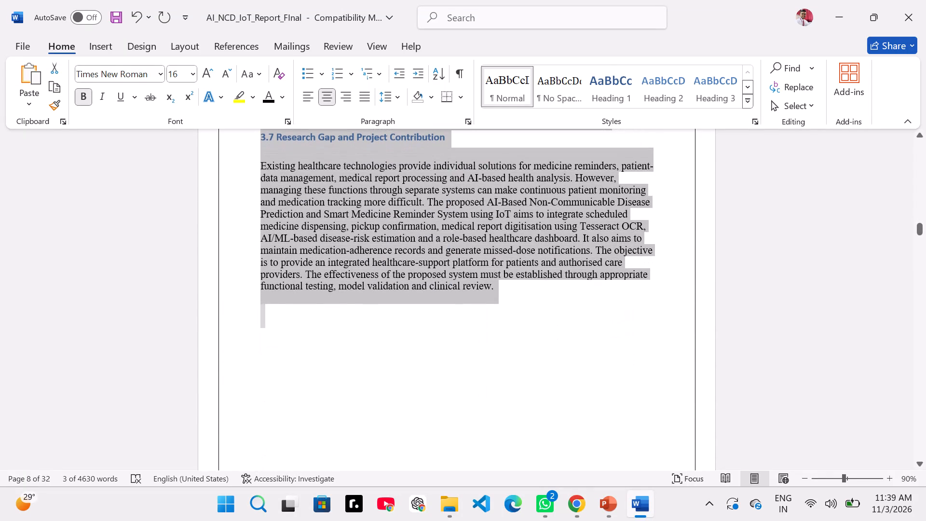
pyautogui.moveTo(497, 291); pyautogui.dragTo(495, 291)
pyautogui.hotkey('ctrl', 'j')
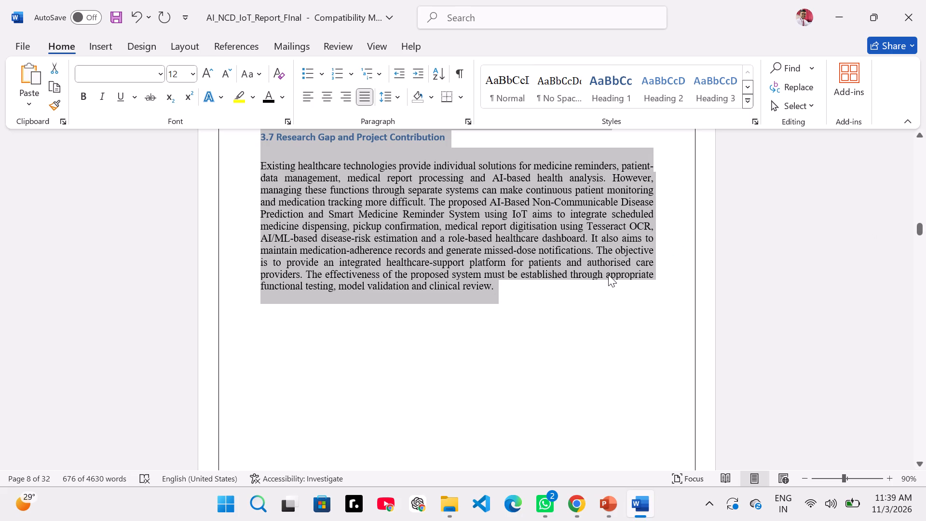
# Set the line spacing of the Literature Survey body text to 1.15.
pyautogui.scroll(5, 528, 297)
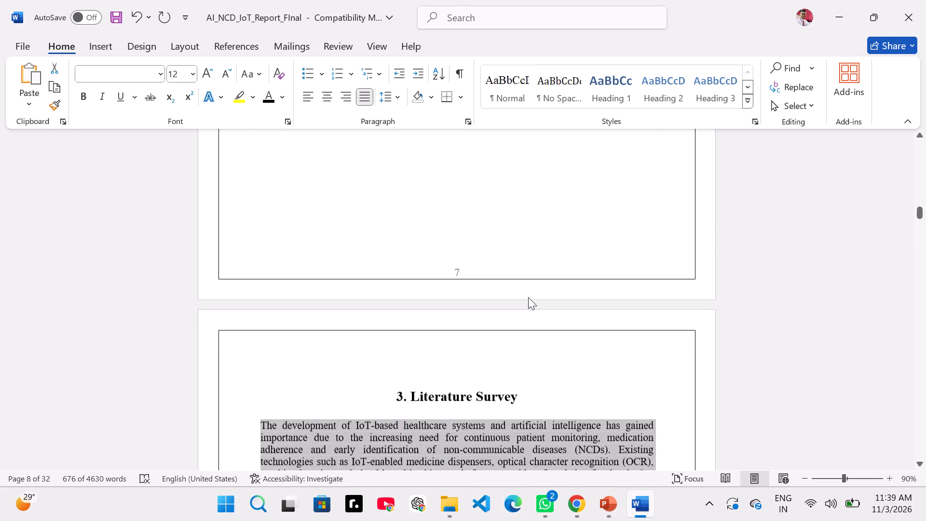
pyautogui.scroll(-1, 528, 297)
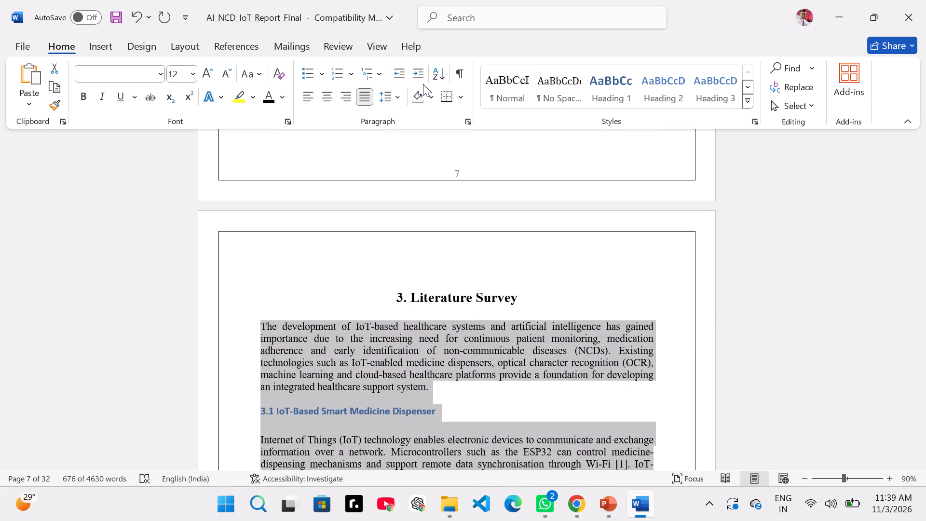
pyautogui.click(395, 97)
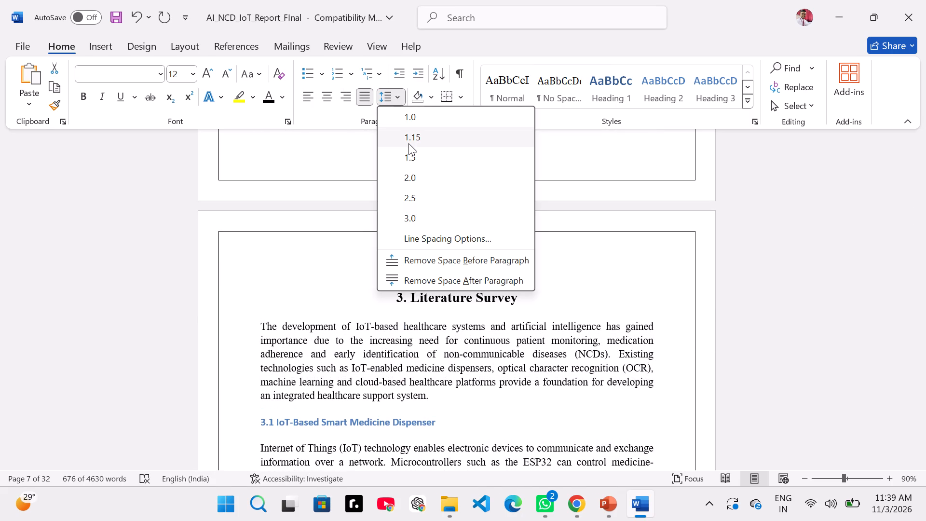
pyautogui.click(409, 143)
# Remove the extra blank lines above the "4. SYSTEM DESIGN" heading on page 10.
pyautogui.scroll(-2, 371, 356)
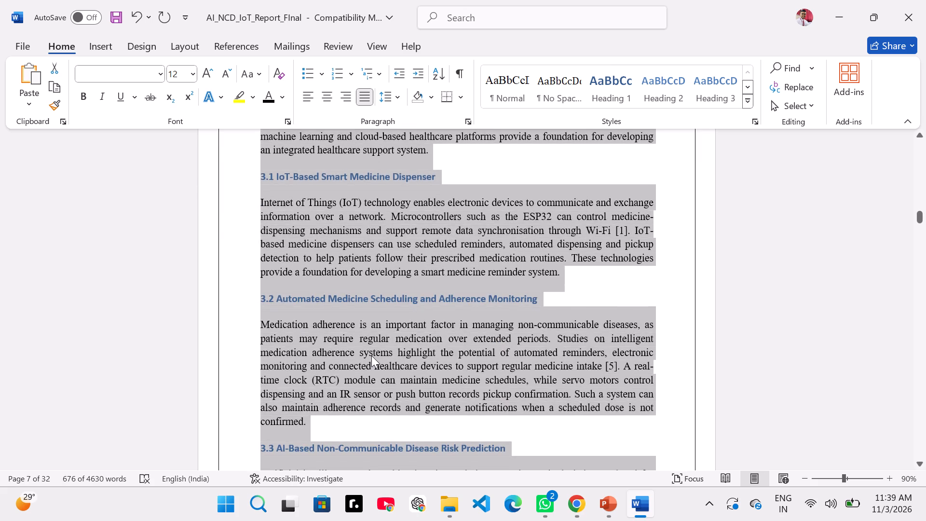
pyautogui.scroll(-6, 371, 356)
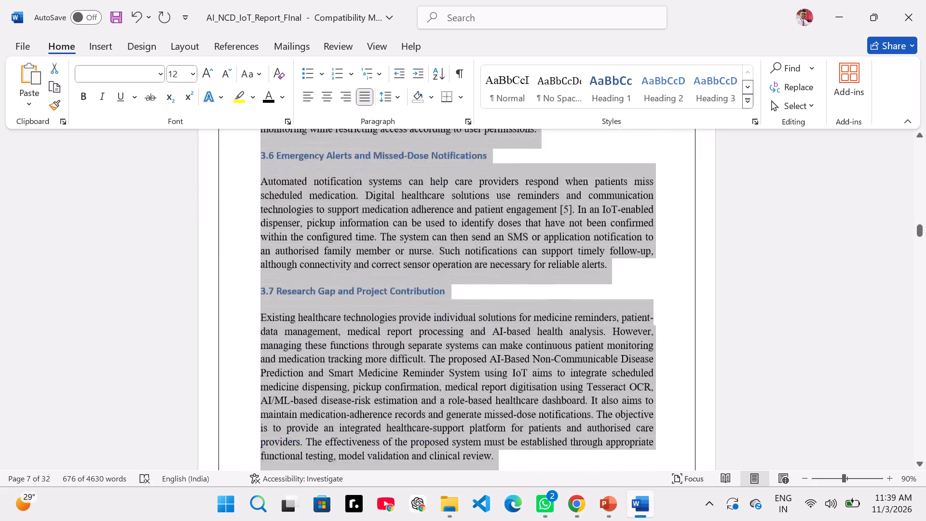
pyautogui.scroll(-1, 371, 356)
pyautogui.scroll(1, 371, 356)
pyautogui.click(381, 356)
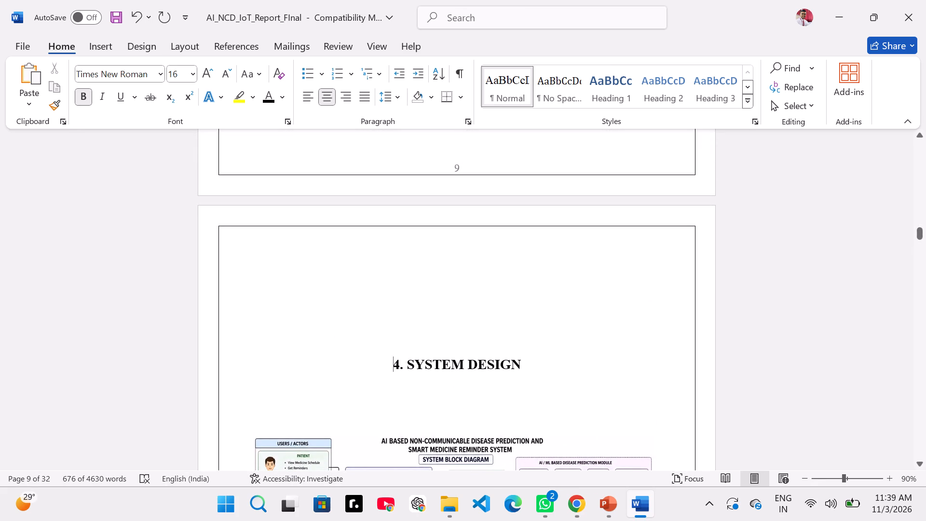
pyautogui.press(']')
pyautogui.hotkey('ctrl', 'z')
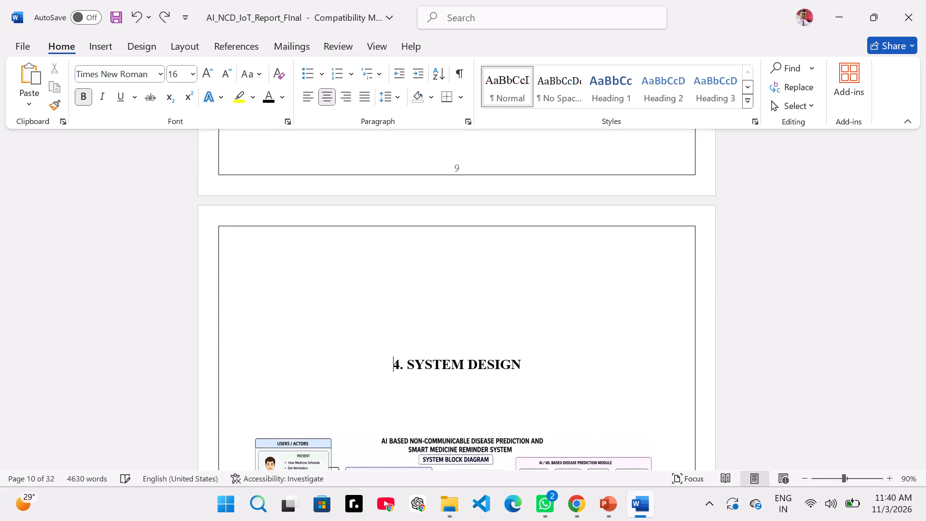
pyautogui.press('BackSpace')
pyautogui.press('BackSpace')
pyautogui.press('BackSpace')
pyautogui.press('BackSpace')
pyautogui.press('BackSpace')
# Move the "4. SYSTEM DESIGN" heading back to about the middle of its line using tab spacing.
pyautogui.press('Tab')
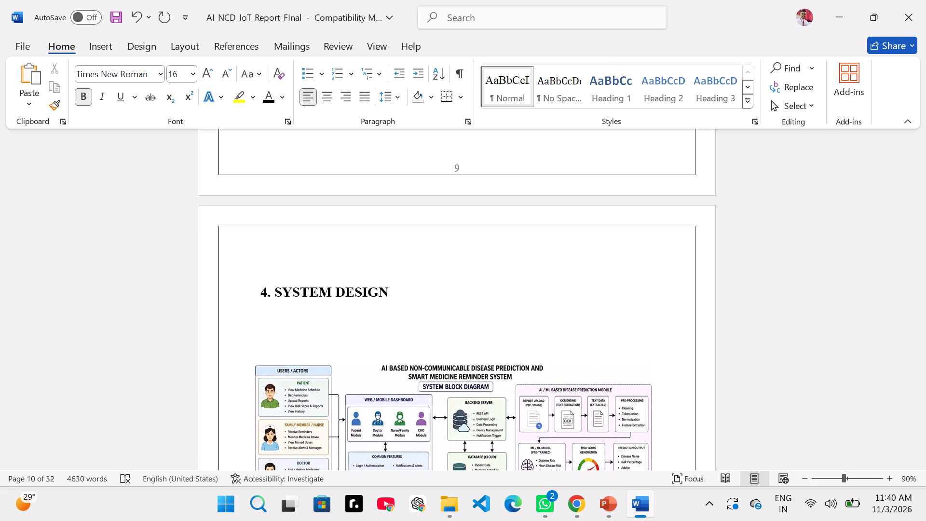
pyautogui.press('Tab')
pyautogui.press('Tab')
pyautogui.press('Tab')
pyautogui.press('Tab')
pyautogui.press('BackSpace')
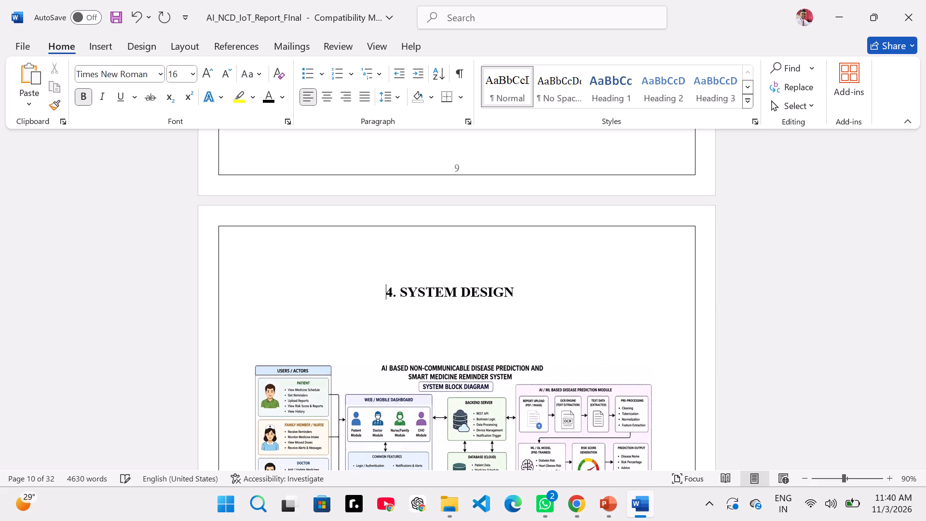
# Review the layout of the system block diagram page and the Main System Specifications table page.
pyautogui.scroll(-2, 525, 375)
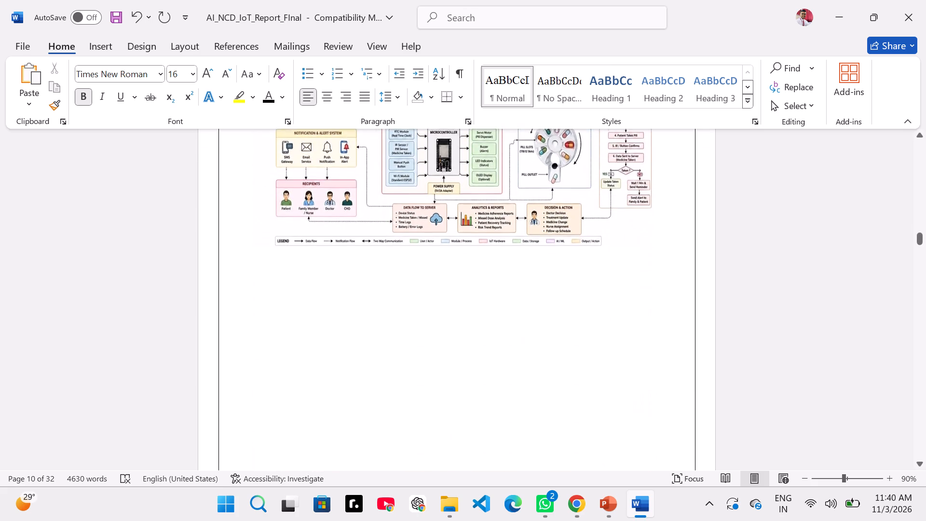
pyautogui.scroll(-2, 525, 375)
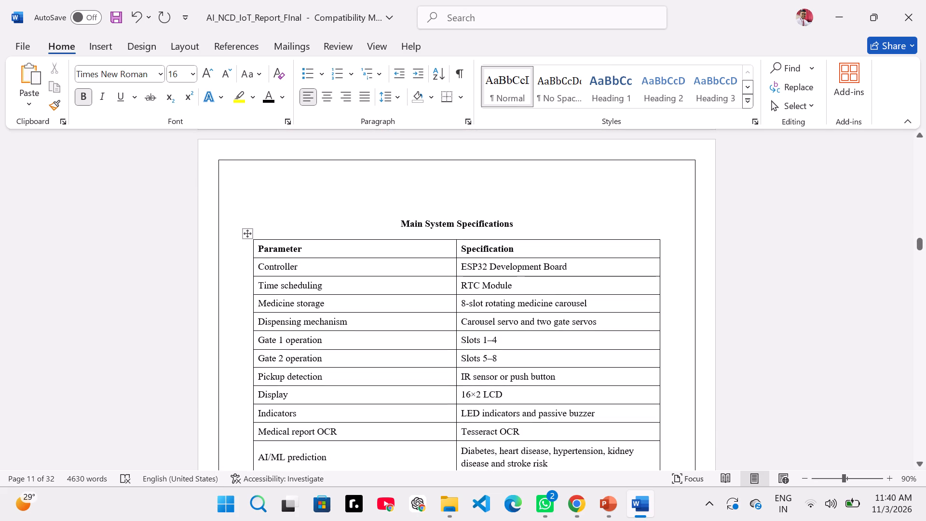
pyautogui.scroll(-3, 400, 222)
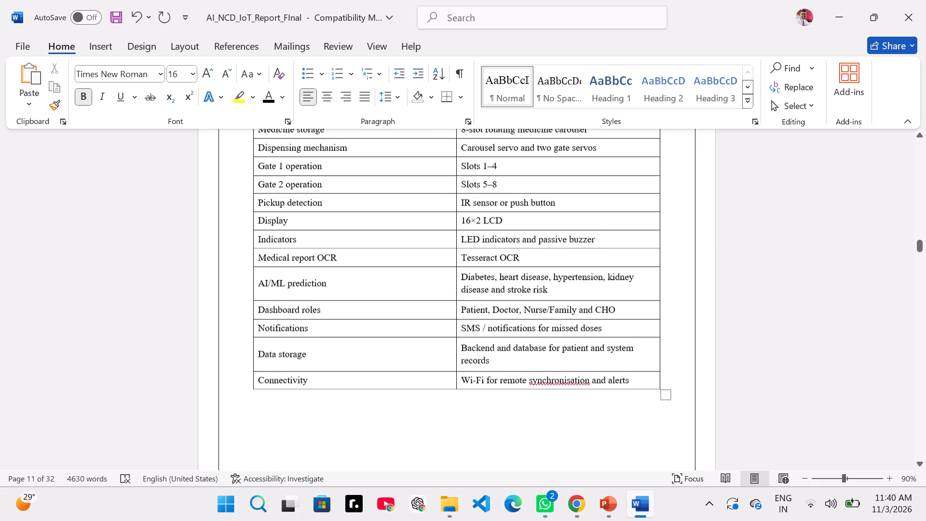
pyautogui.scroll(-1, 400, 222)
pyautogui.scroll(2, 400, 222)
pyautogui.scroll(1, 409, 343)
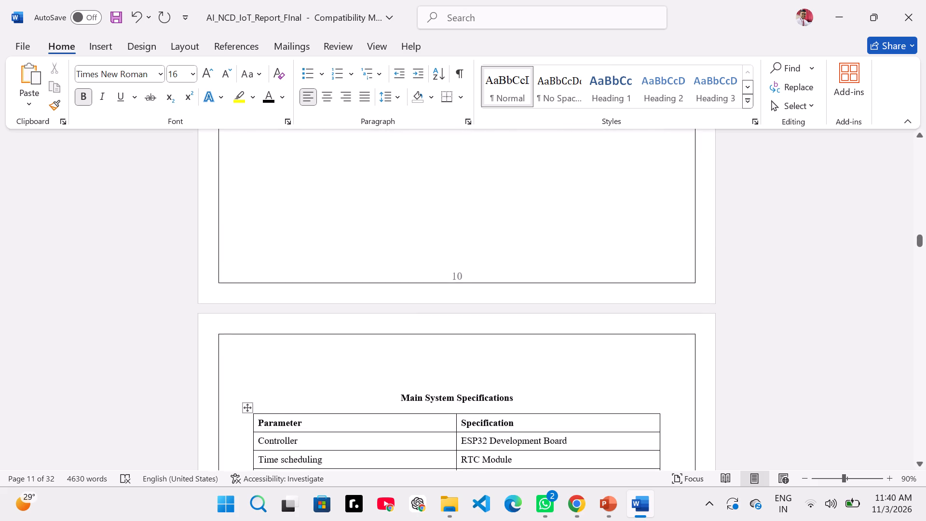
pyautogui.scroll(2, 409, 343)
pyautogui.scroll(-4, 409, 343)
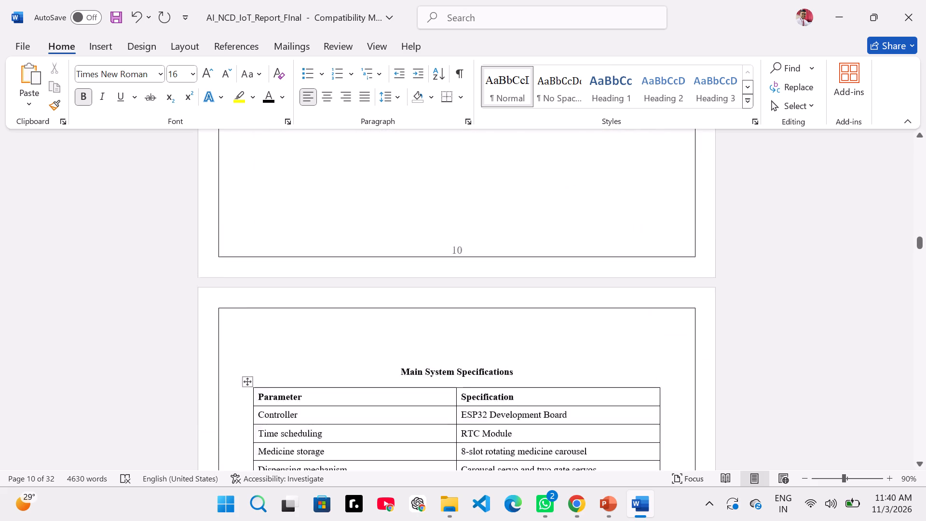
# Enlarge the "Main System Specifications" heading on page 11 to font size 16.
pyautogui.scroll(-1, 409, 343)
pyautogui.moveTo(399, 270); pyautogui.dragTo(506, 261)
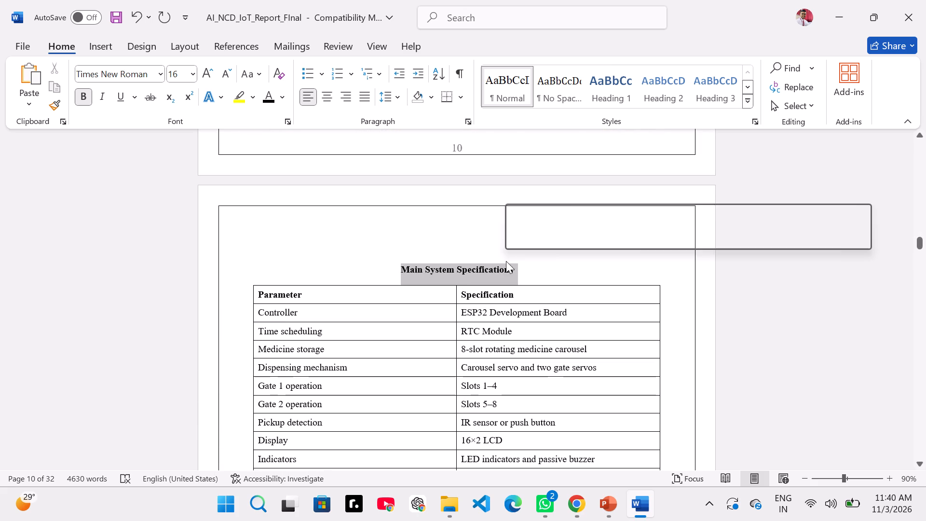
pyautogui.click(628, 219)
pyautogui.click(628, 219)
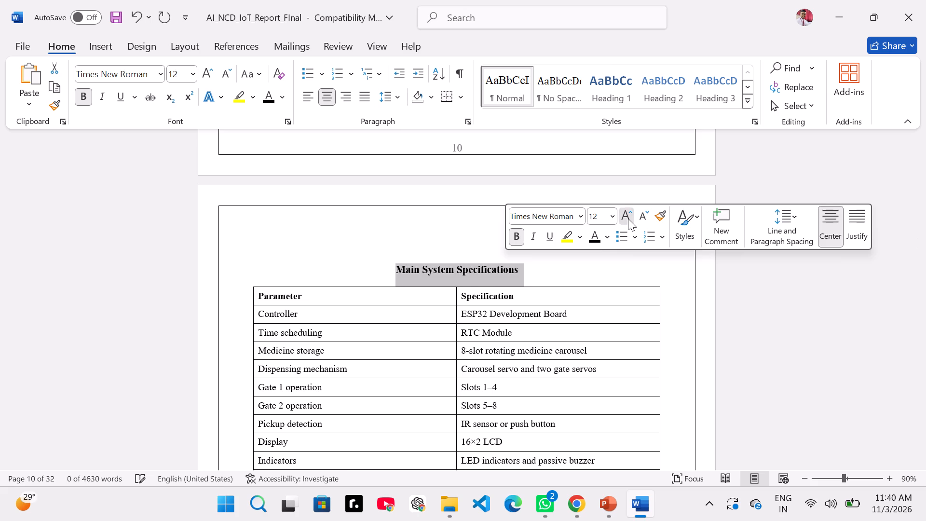
pyautogui.click(628, 219)
pyautogui.click(406, 220)
# Review the layout of the Module Explanation and Methodology sections through the end of page 15.
pyautogui.scroll(-1, 406, 220)
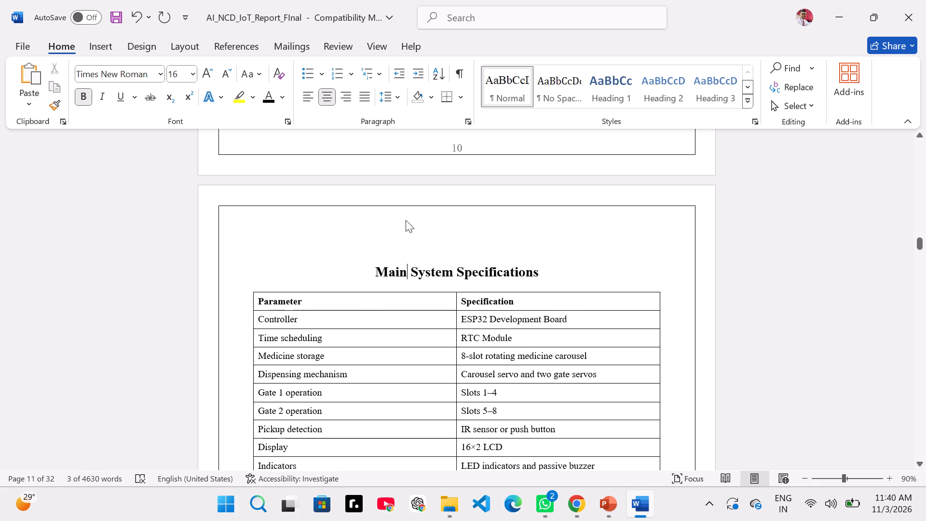
pyautogui.scroll(-4, 406, 220)
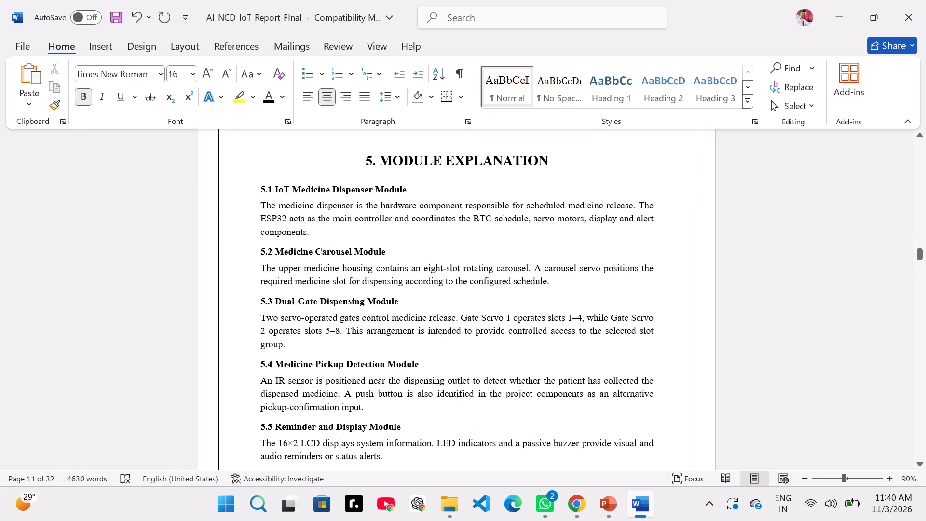
pyautogui.scroll(1, 406, 220)
pyautogui.scroll(-3, 405, 365)
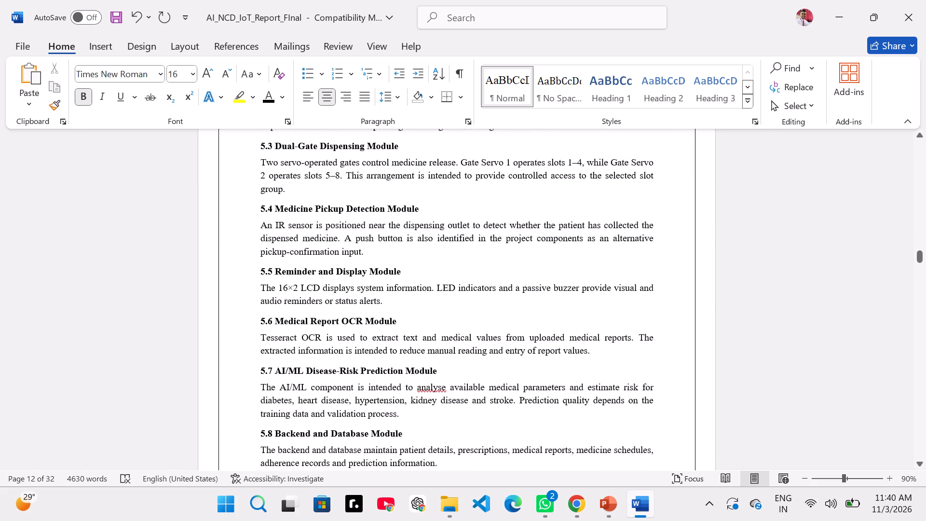
pyautogui.scroll(-5, 405, 365)
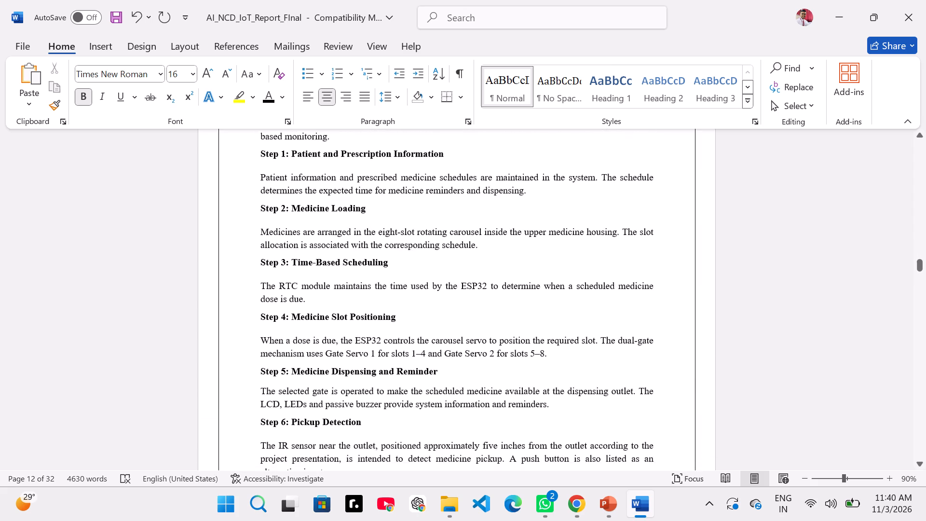
pyautogui.scroll(1, 405, 365)
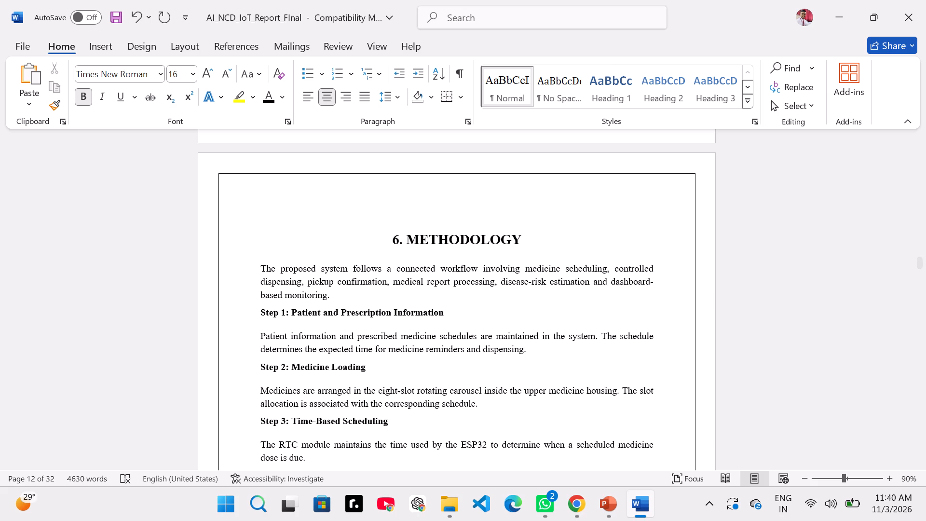
pyautogui.scroll(-5, 405, 365)
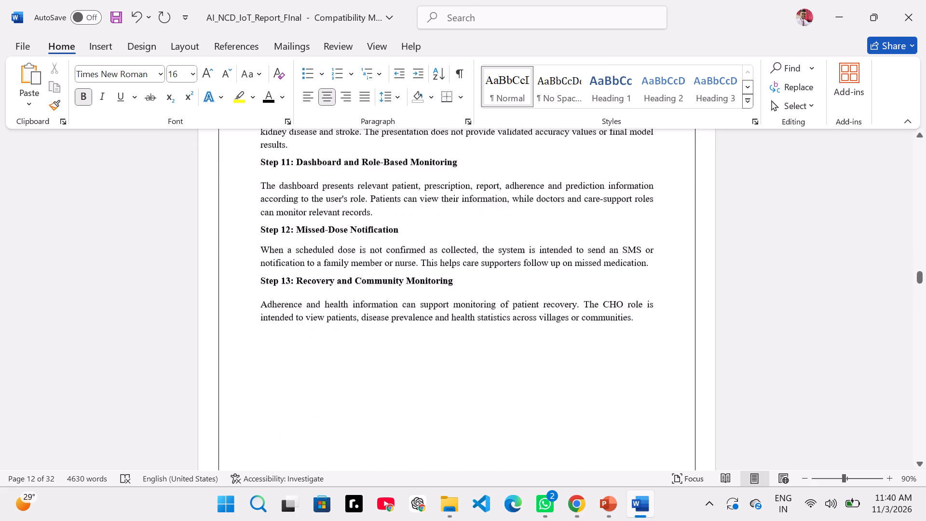
pyautogui.scroll(-1, 405, 365)
pyautogui.scroll(2, 405, 365)
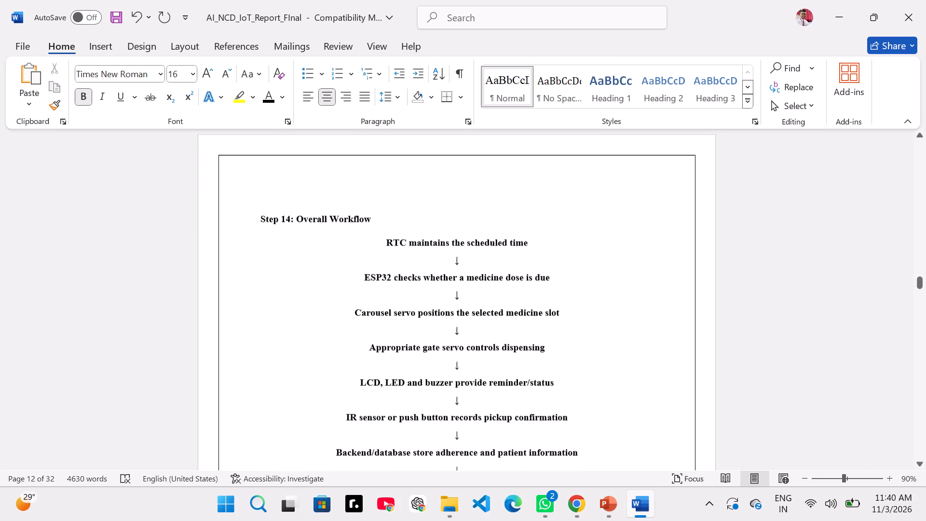
pyautogui.scroll(1, 405, 365)
pyautogui.scroll(-3, 405, 365)
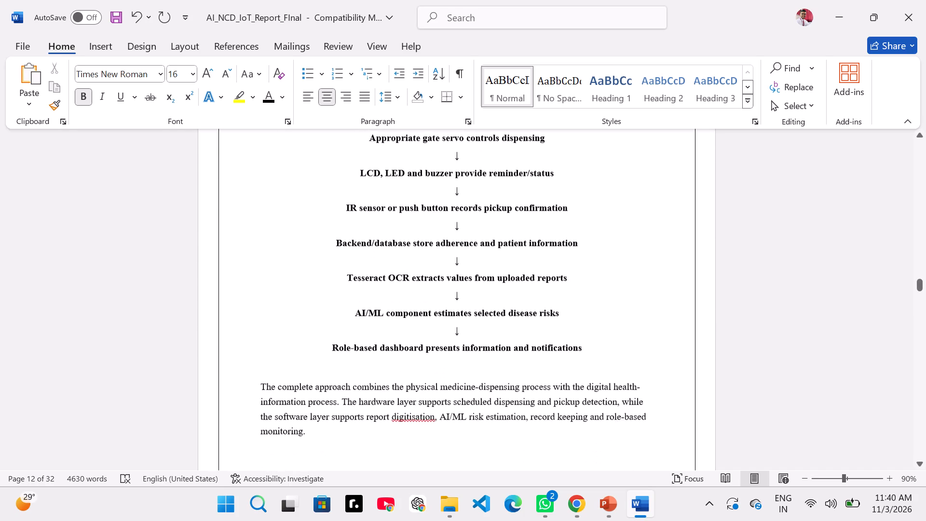
pyautogui.scroll(-1, 405, 365)
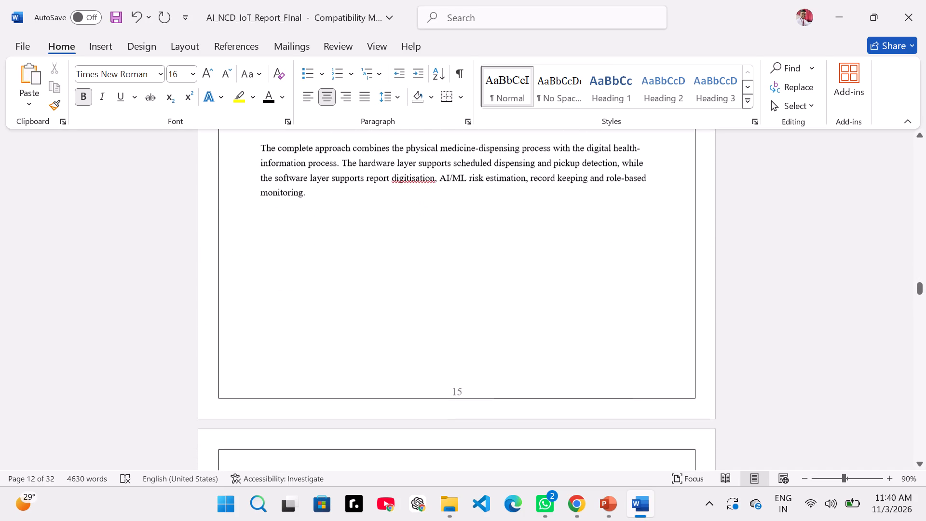
# Justify the closing paragraph below the Overall Workflow on page 15, starting "The complete approach combines".
pyautogui.scroll(1, 405, 365)
pyautogui.moveTo(263, 261); pyautogui.dragTo(277, 271)
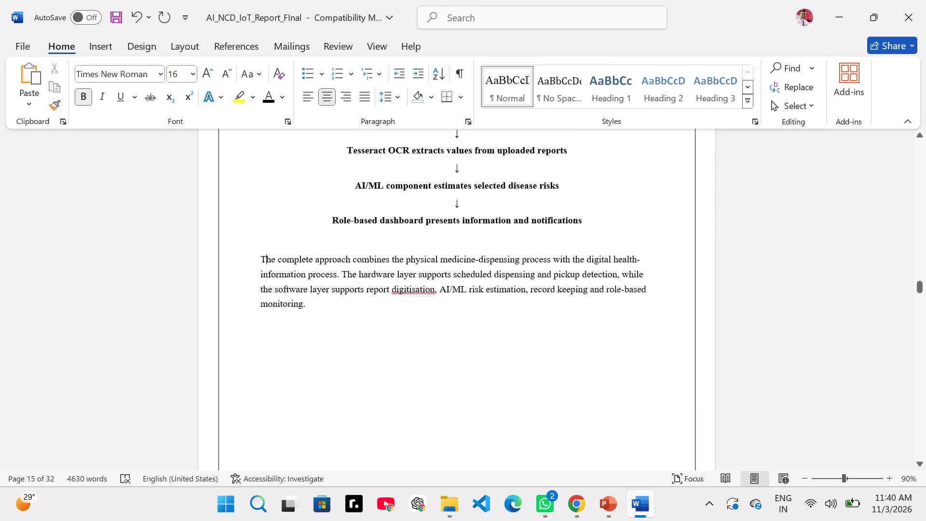
pyautogui.moveTo(277, 271); pyautogui.dragTo(324, 304)
pyautogui.hotkey('ctrl', 'j')
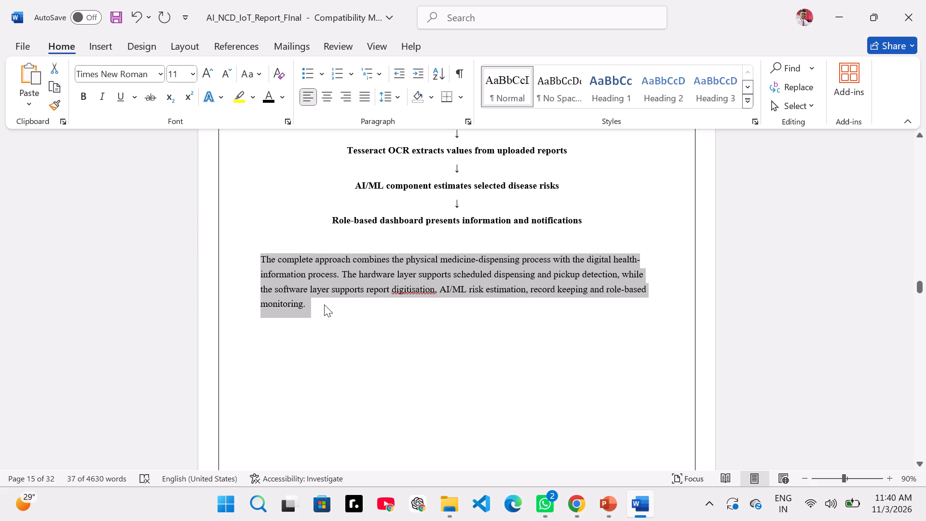
# Correct the spelling of "digitisation" to "digitization" in the closing Methodology paragraph.
pyautogui.click(421, 285)
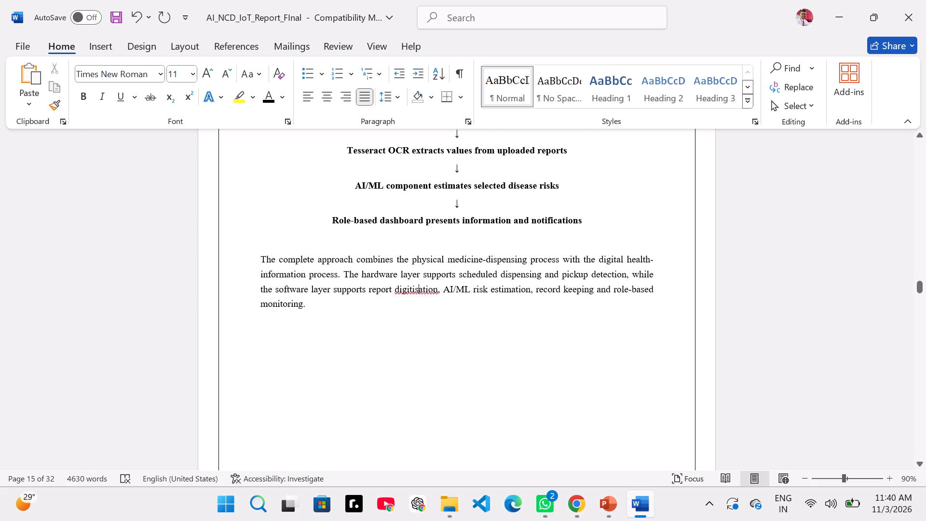
pyautogui.press('BackSpace')
pyautogui.press('z')
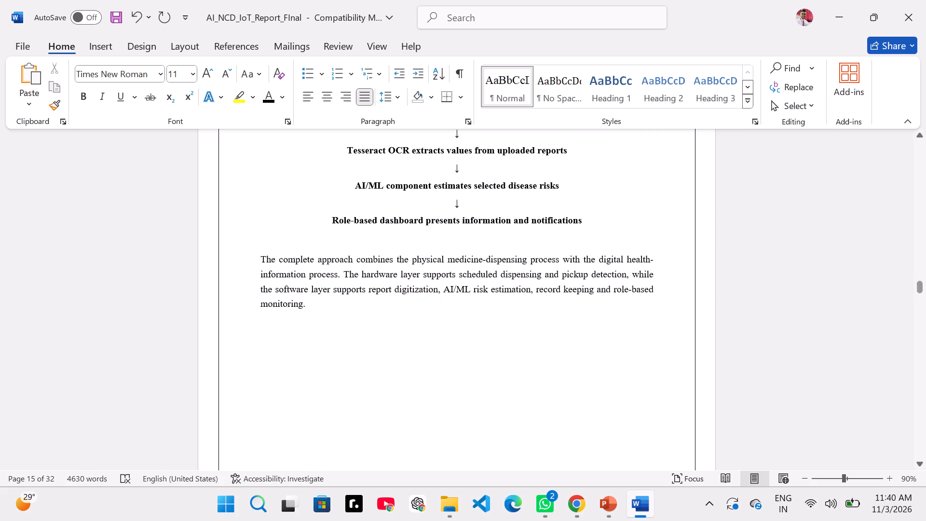
# Remove the blank line above the "7. IMPLEMENTATION" heading on page 16 and indent the heading four tab stops to the page's middle.
pyautogui.scroll(-4, 416, 340)
pyautogui.scroll(1, 416, 340)
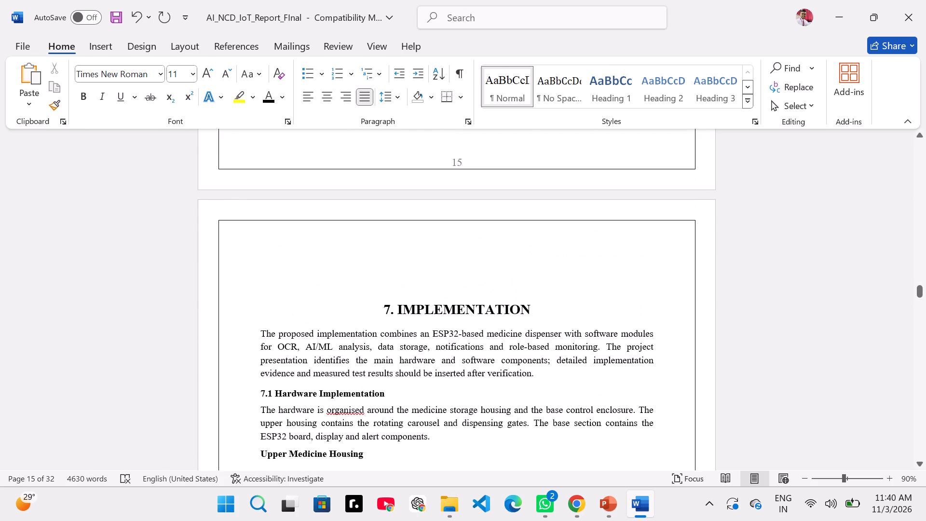
pyautogui.click(380, 311)
pyautogui.press('BackSpace')
pyautogui.press('BackSpace')
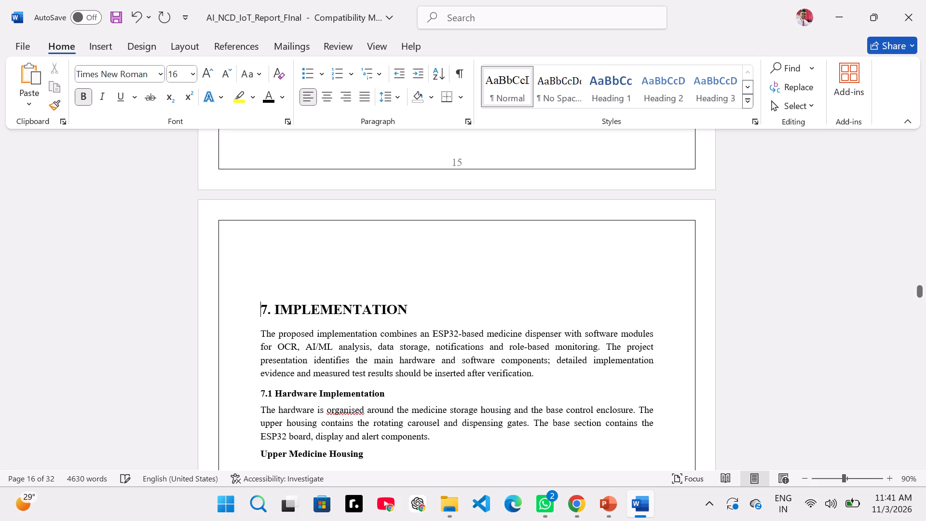
pyautogui.press('Tab')
pyautogui.press('Tab')
pyautogui.press('Tab')
pyautogui.press('Tab')
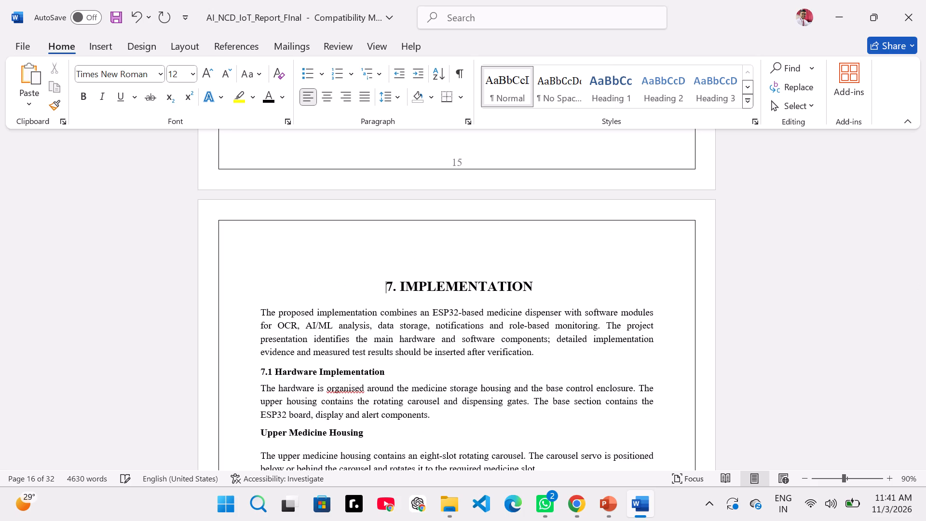
pyautogui.click(380, 311)
pyautogui.scroll(-1, 454, 338)
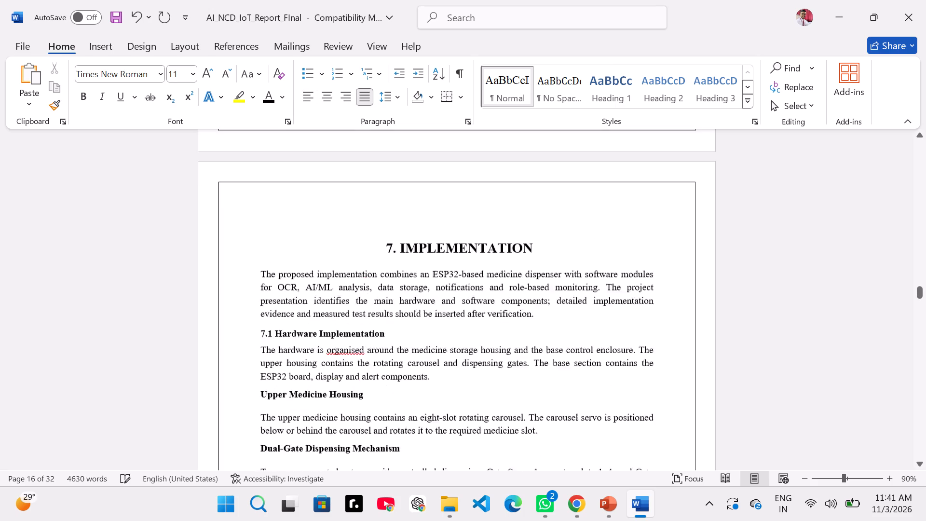
# Correct the spelling of "synchronisation" to "synchronization" in section 7.4 ESP32 Controller.
pyautogui.scroll(-4, 454, 338)
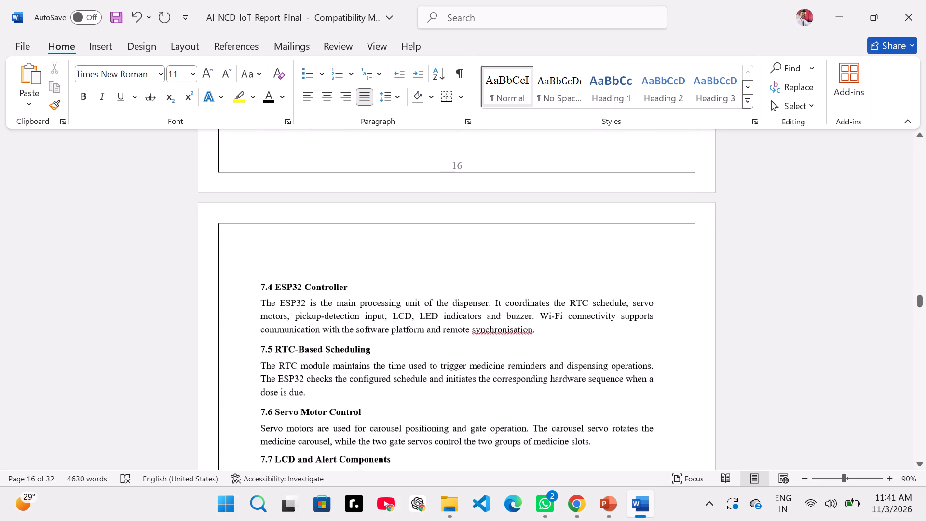
pyautogui.scroll(-2, 454, 338)
pyautogui.scroll(2, 454, 338)
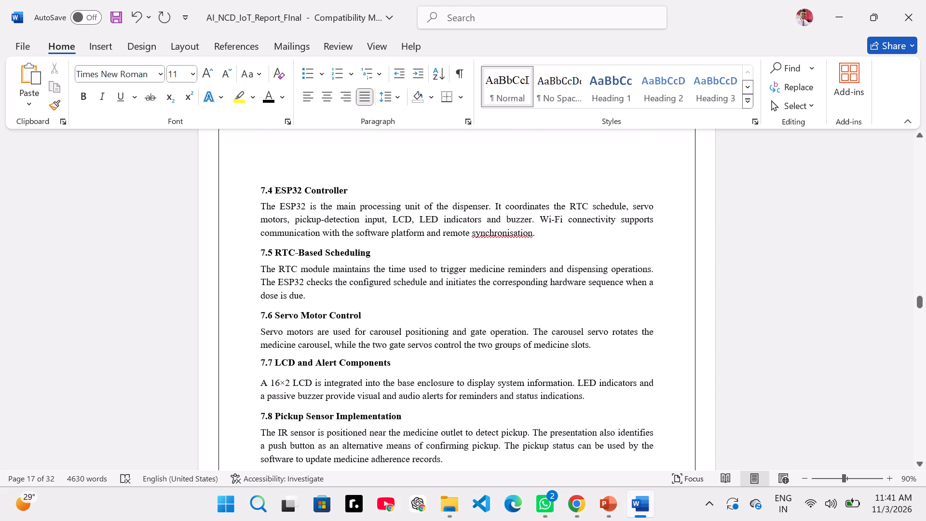
pyautogui.click(513, 233)
pyautogui.press('BackSpace')
pyautogui.press('z')
pyautogui.scroll(-2, 513, 233)
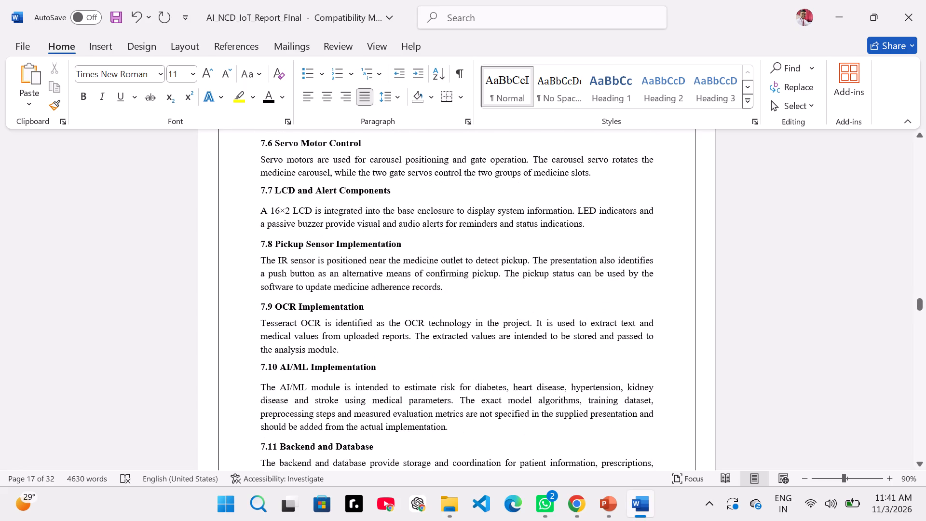
# Correct the spelling of "synchronisation" to "synchronization" in section 7.11 Backend and Database.
pyautogui.scroll(-1, 431, 365)
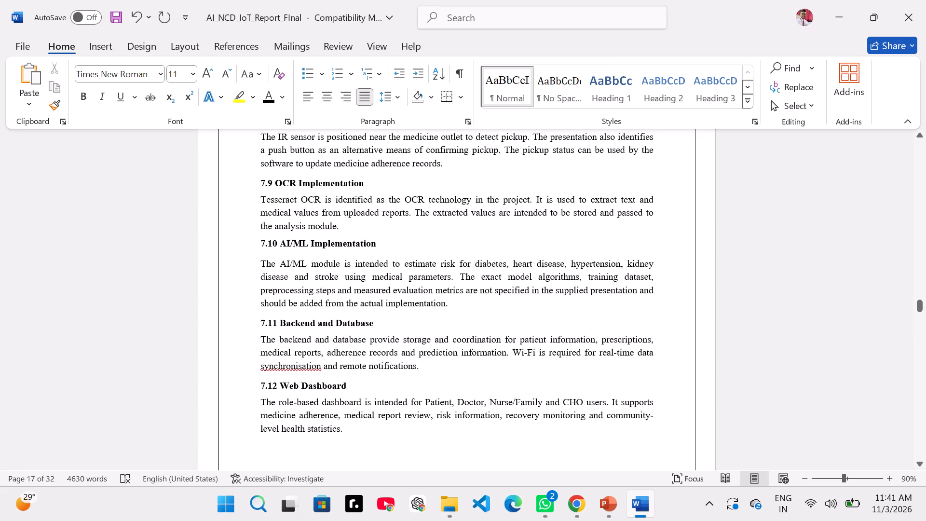
pyautogui.click(304, 365)
pyautogui.press('Left')
pyautogui.press('BackSpace')
pyautogui.press('z')
# Review the rest of the Implementation section, from 7.12 Web Dashboard through the code listing, up to the Results heading.
pyautogui.scroll(-2, 304, 365)
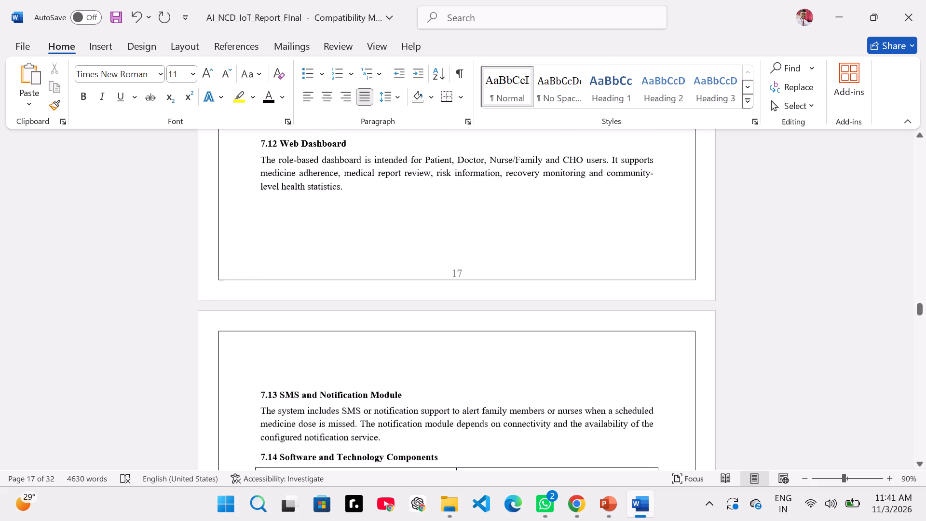
pyautogui.scroll(-3, 358, 384)
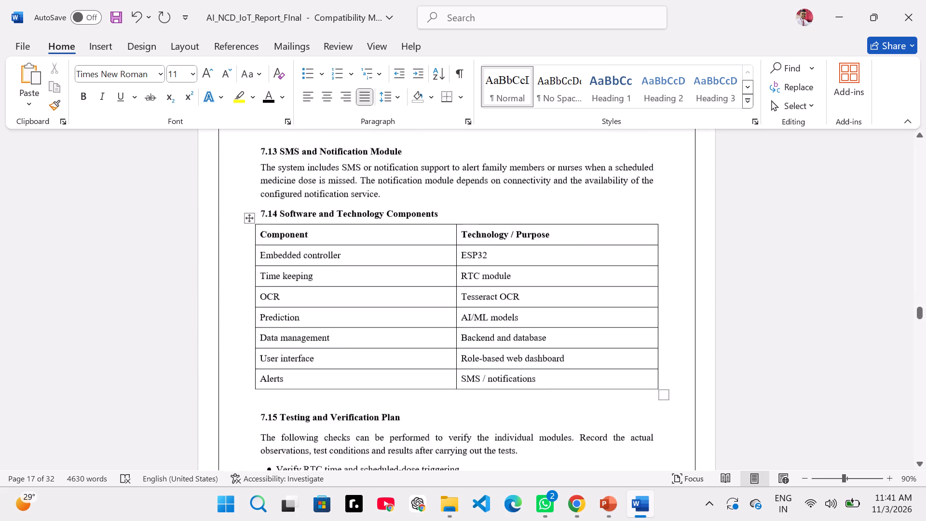
pyautogui.scroll(-5, 358, 384)
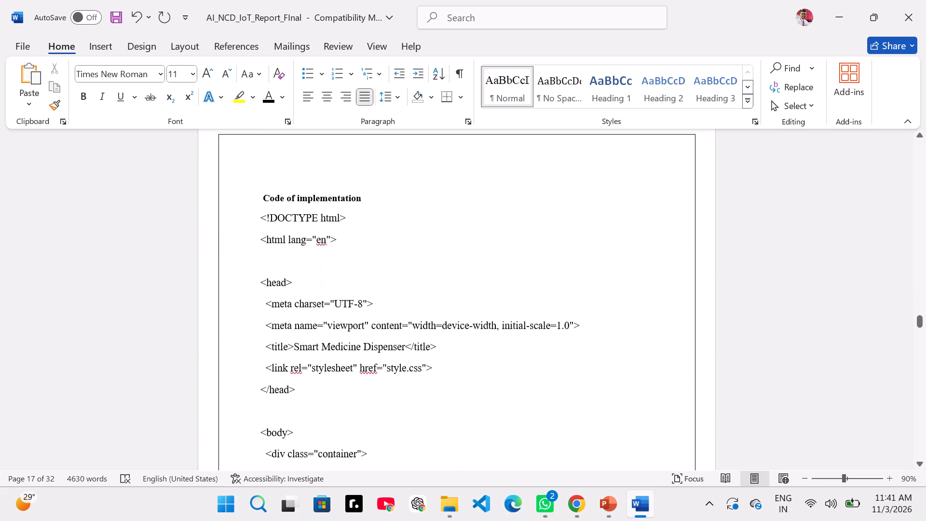
pyautogui.scroll(-9, 358, 384)
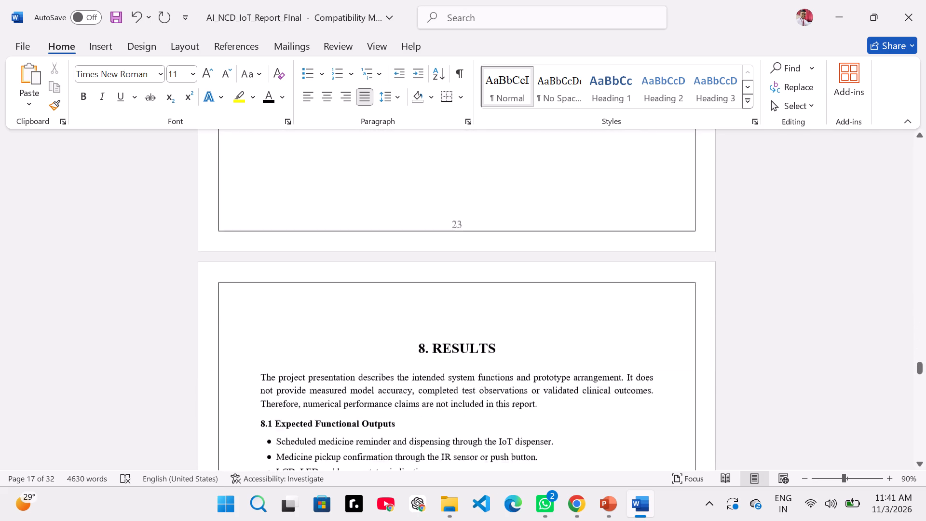
pyautogui.scroll(-1, 358, 384)
# Review the Results section on pages 24 and 25, including the prototype and dashboard images.
pyautogui.click(417, 238)
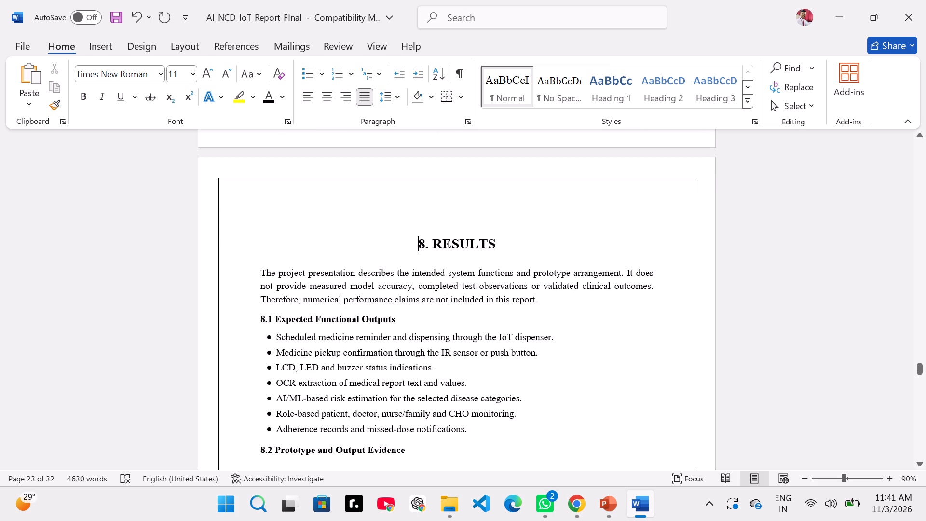
pyautogui.scroll(-3, 417, 238)
pyautogui.scroll(1, 417, 238)
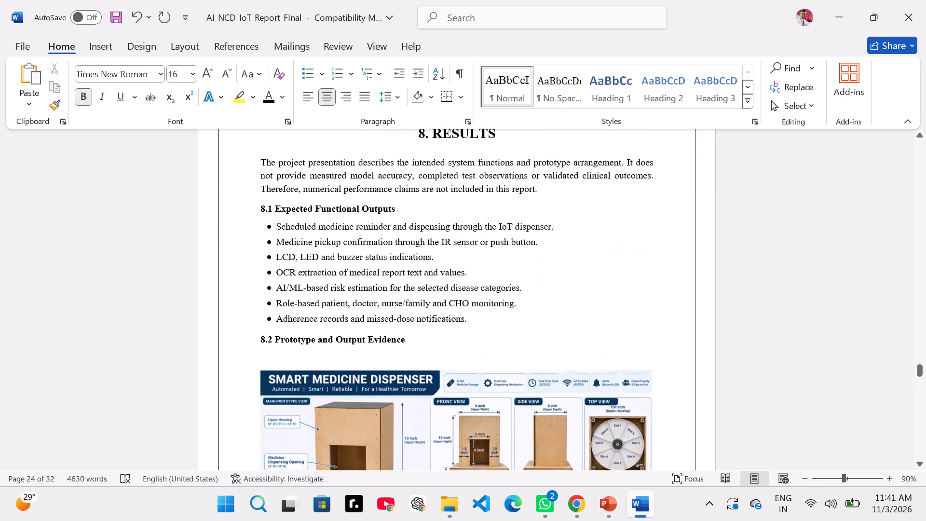
pyautogui.scroll(-2, 417, 238)
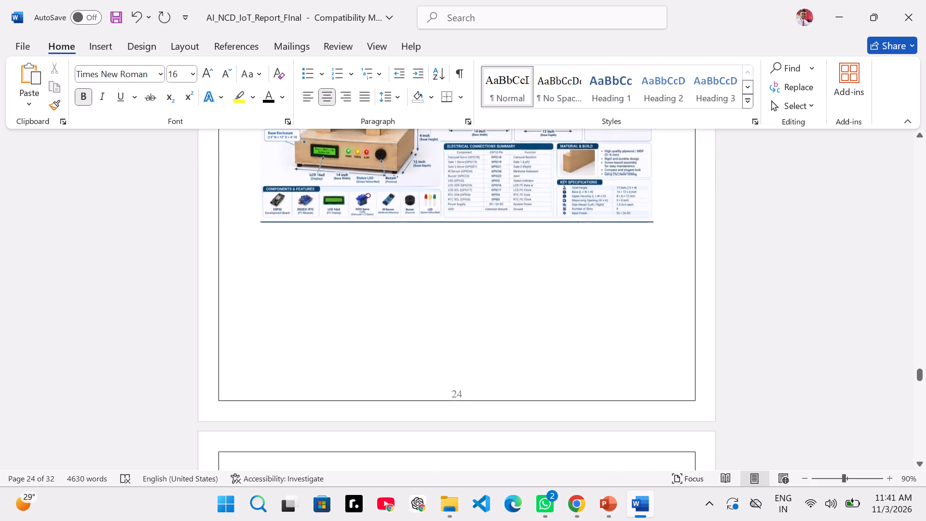
pyautogui.scroll(-5, 417, 238)
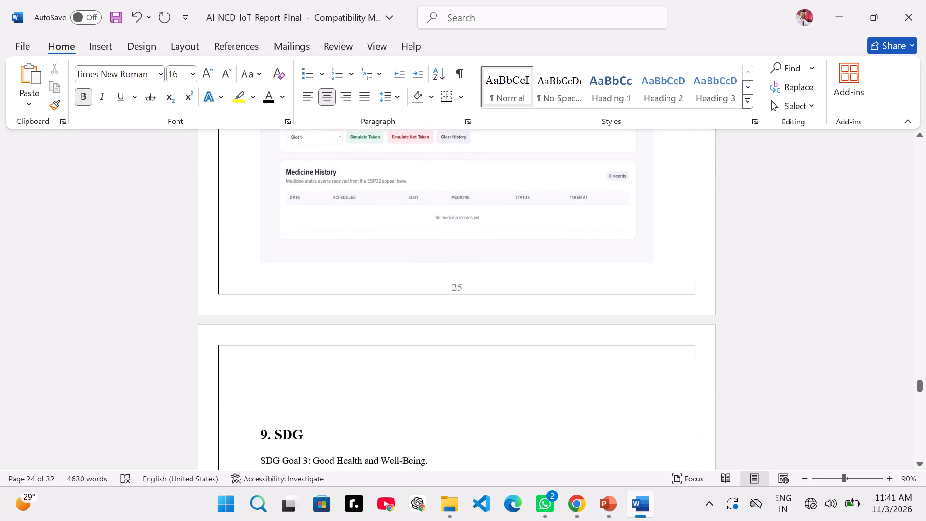
pyautogui.scroll(3, 417, 238)
pyautogui.scroll(-4, 417, 238)
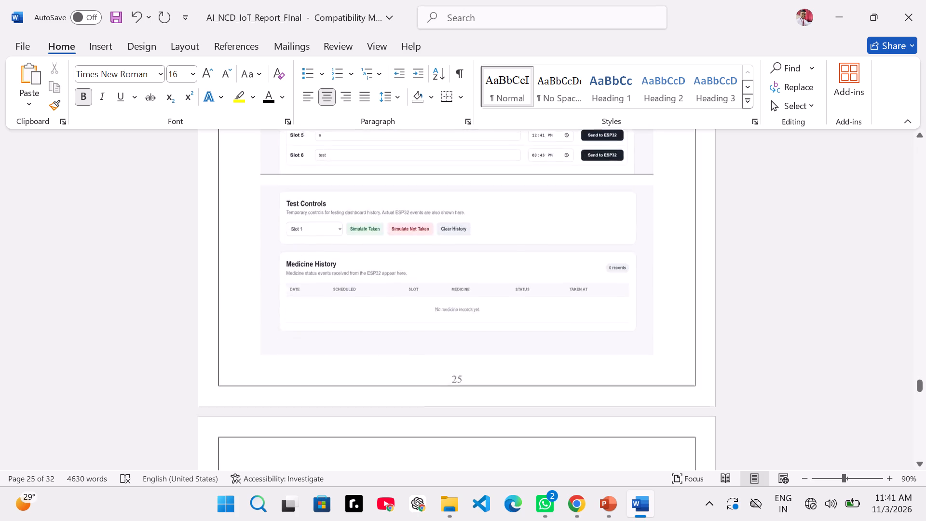
pyautogui.scroll(4, 417, 238)
pyautogui.scroll(-4, 417, 238)
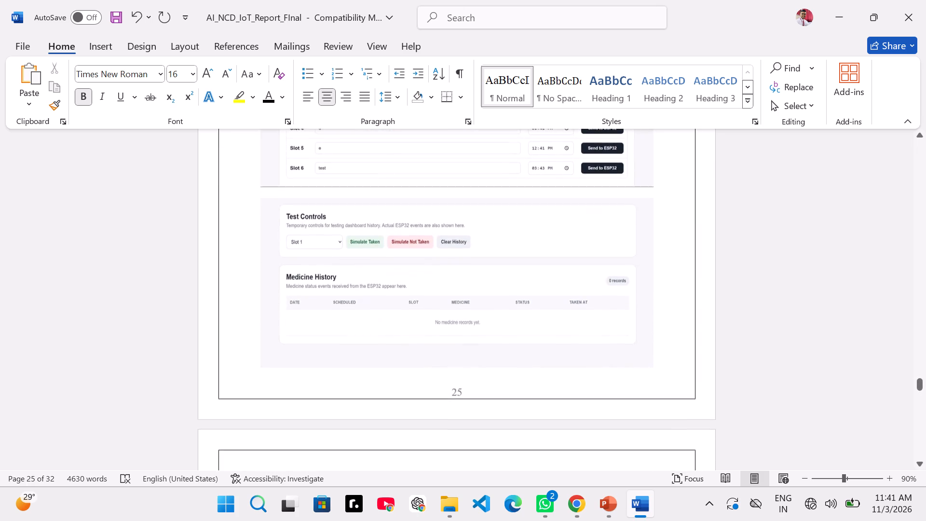
# Correct the spelling of "digitisation" to "digitization" in the SDG section's introductory paragraph.
pyautogui.scroll(-3, 417, 238)
pyautogui.scroll(1, 417, 238)
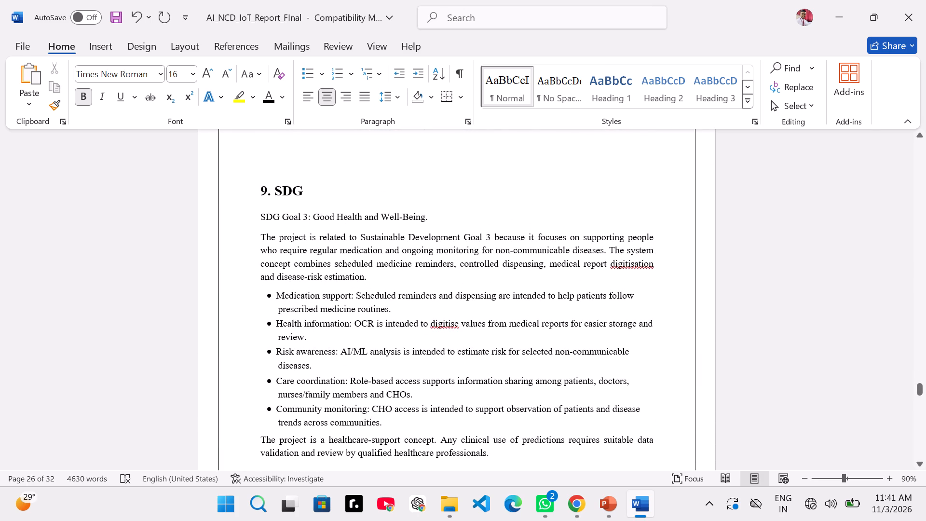
pyautogui.click(634, 264)
pyautogui.press('BackSpace')
pyautogui.press('z')
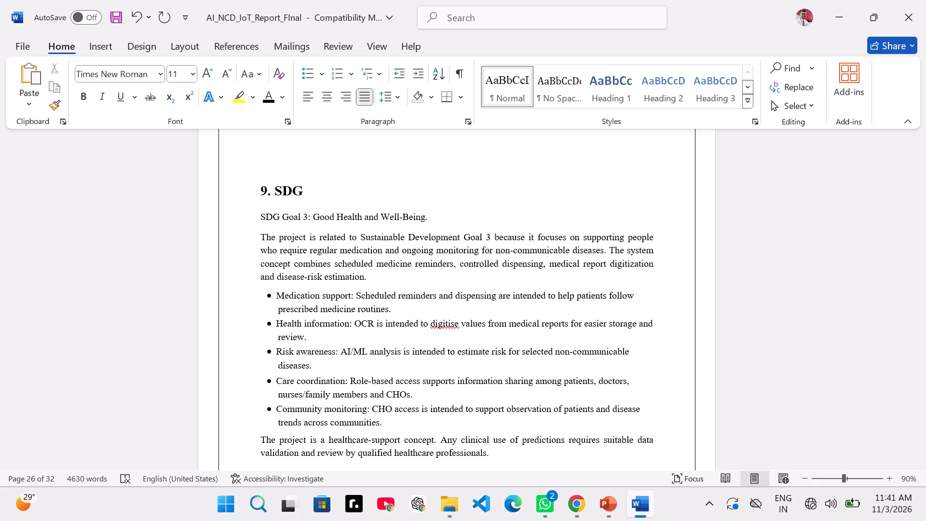
# Move the "9. SDG" heading up on page 26 by removing the blank line above it.
pyautogui.scroll(-1, 597, 283)
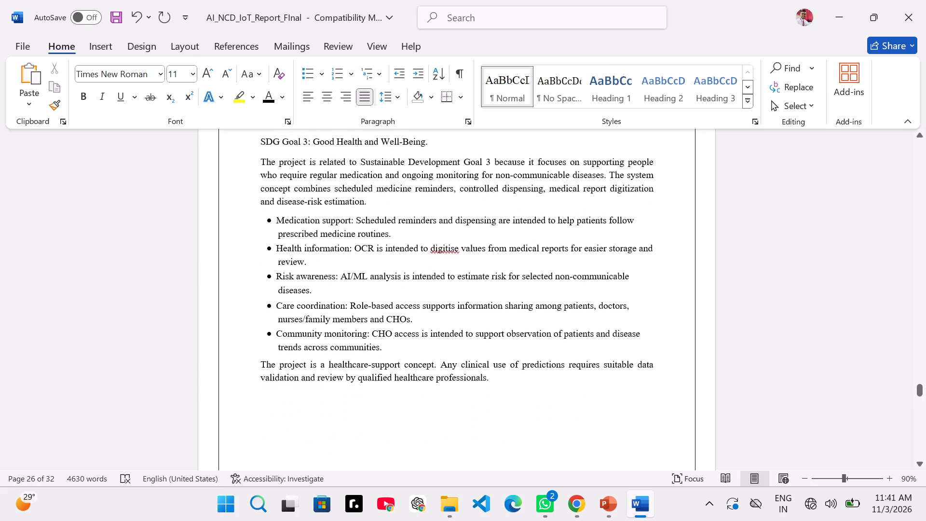
pyautogui.scroll(1, 597, 283)
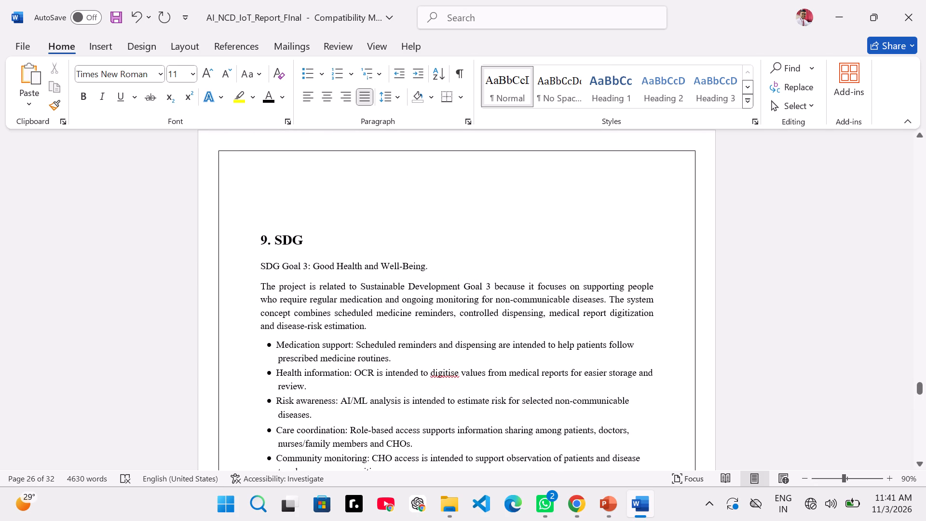
pyautogui.click(263, 238)
pyautogui.press('BackSpace')
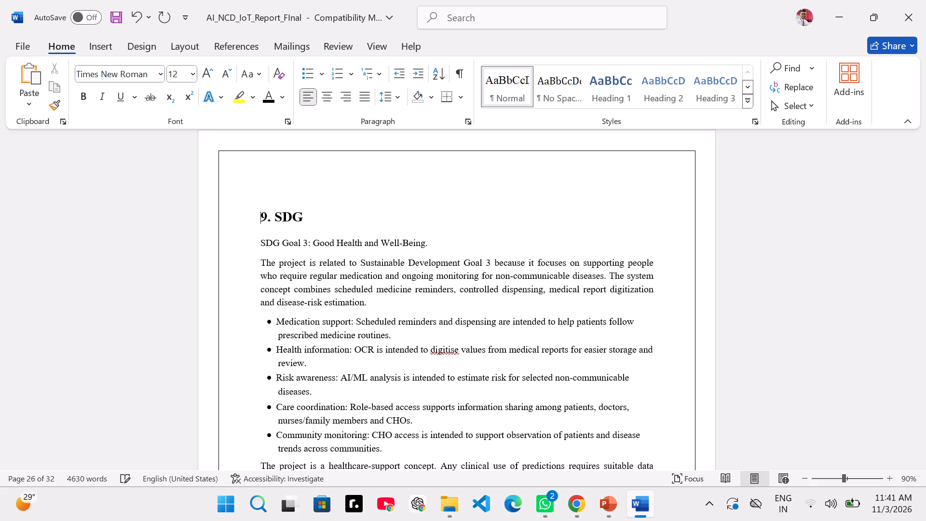
pyautogui.press('BackSpace')
pyautogui.hotkey('ctrl', 'z')
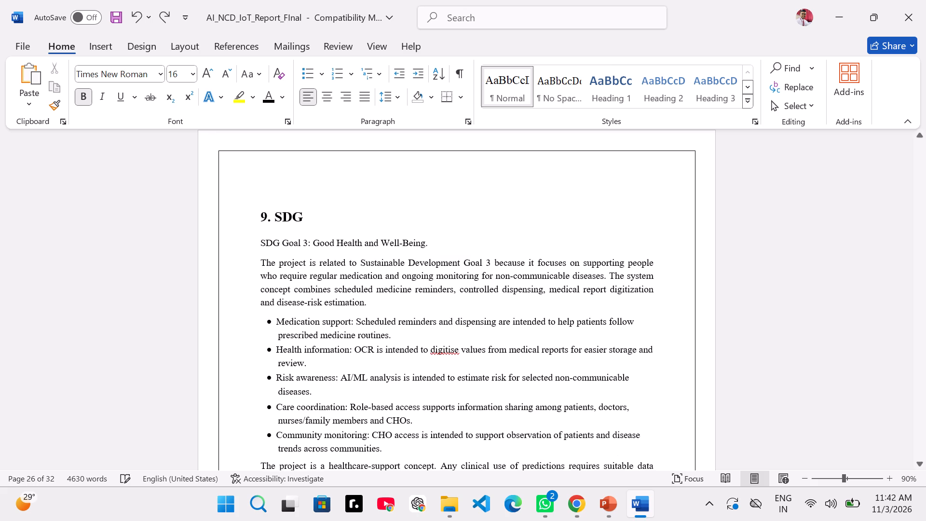
# Open the line spacing options for all the body text below the "9. SDG" heading, including the bullets and closing paragraph.
pyautogui.scroll(-1, 339, 239)
pyautogui.moveTo(259, 166); pyautogui.dragTo(516, 349)
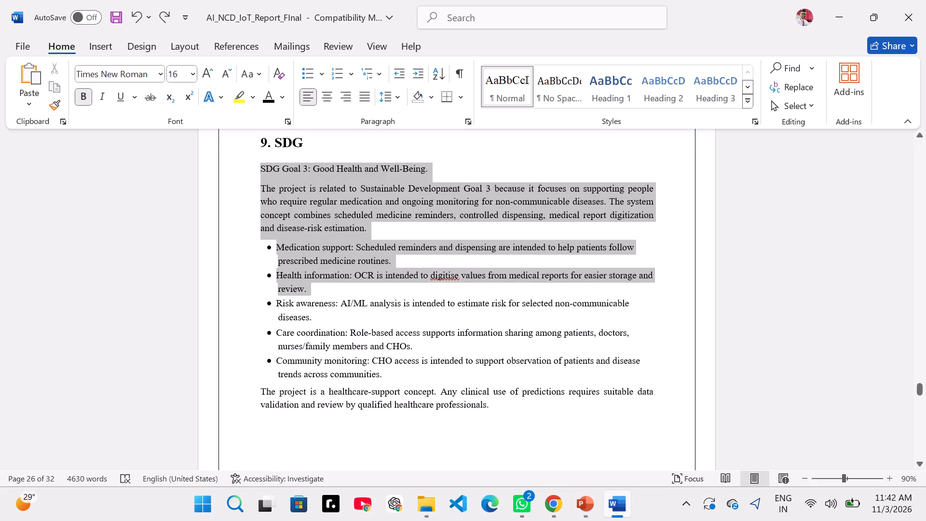
pyautogui.moveTo(516, 349); pyautogui.dragTo(510, 413)
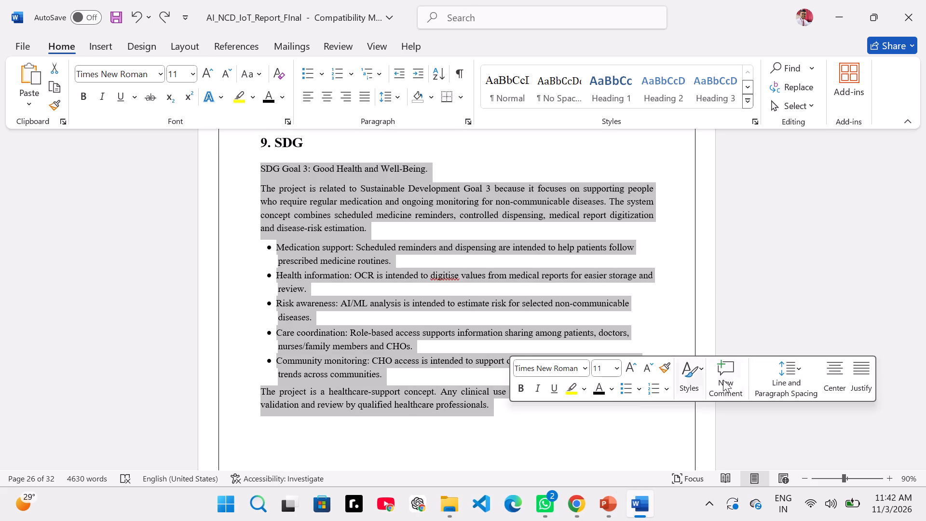
pyautogui.click(798, 372)
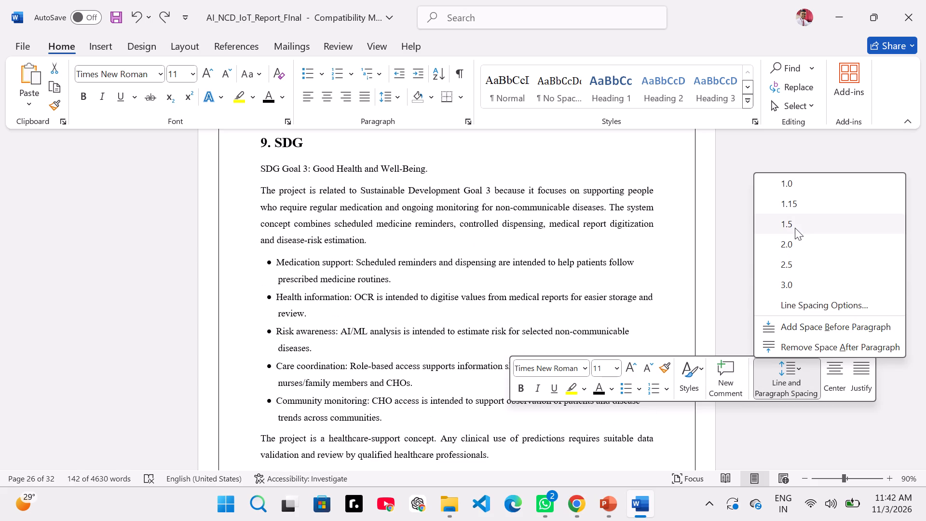
# Set the line spacing of the body text below the "9. SDG" heading, including bullets and closing paragraph, to 1.15.
pyautogui.click(788, 210)
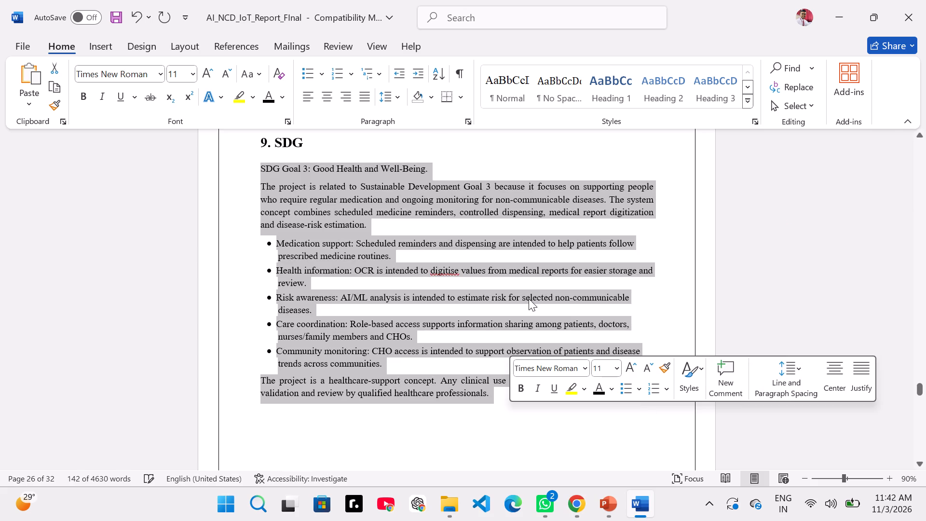
pyautogui.click(529, 299)
# Replace the centering of the "10. DISCUSSION" heading with left alignment and an indent of four tab stops.
pyautogui.scroll(-3, 529, 299)
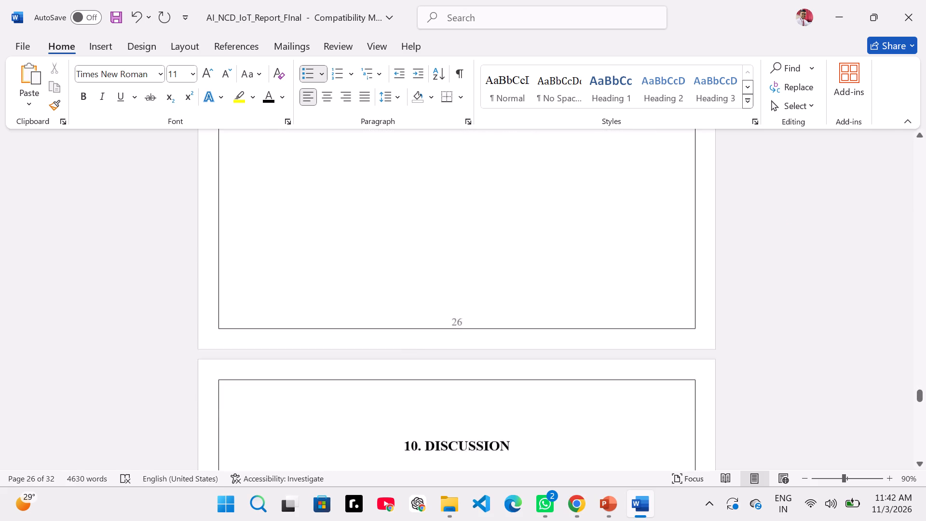
pyautogui.scroll(-1, 529, 299)
pyautogui.click(401, 206)
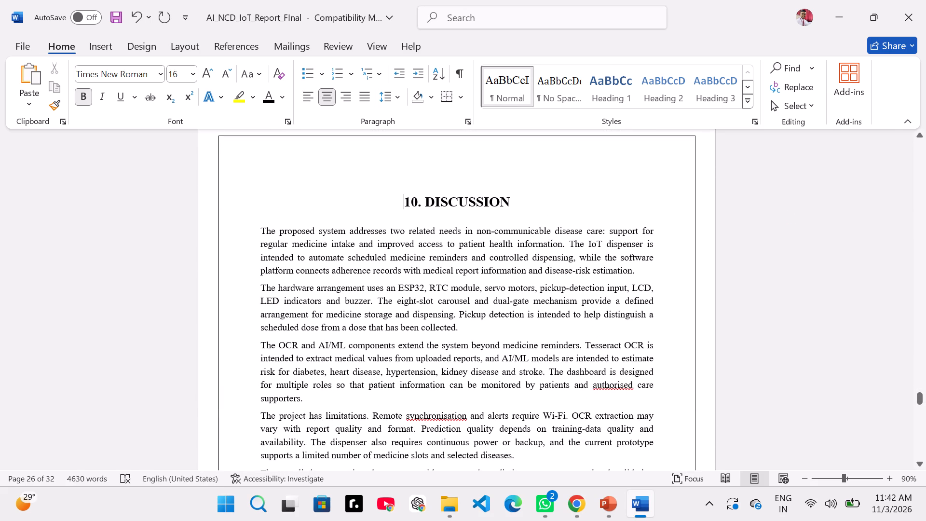
pyautogui.press('BackSpace')
pyautogui.press('BackSpace')
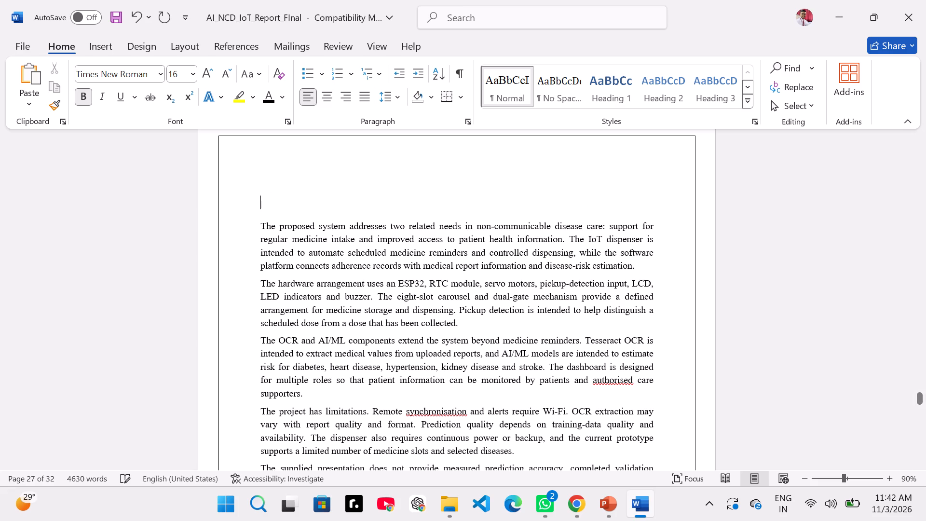
pyautogui.press('Tab')
pyautogui.press('Tab')
pyautogui.press('Tab')
pyautogui.press('Tab')
pyautogui.press('Tab')
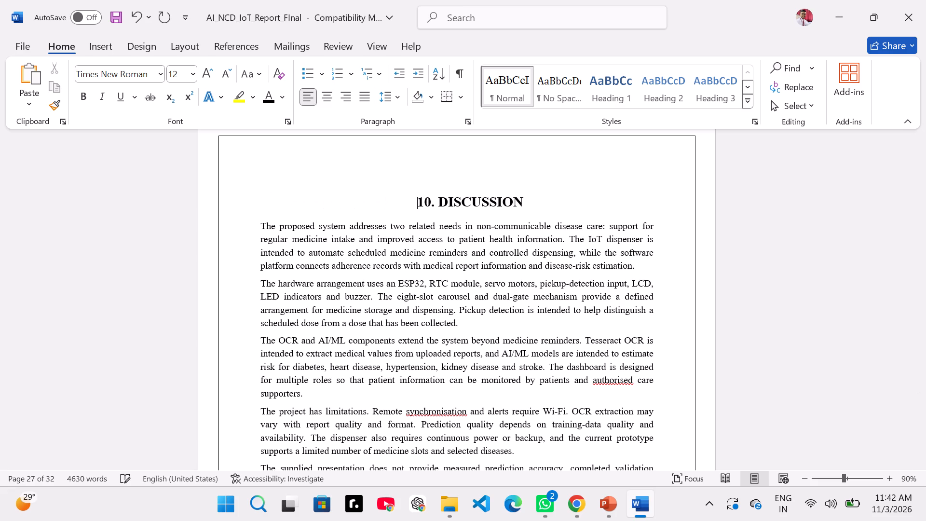
pyautogui.press('BackSpace')
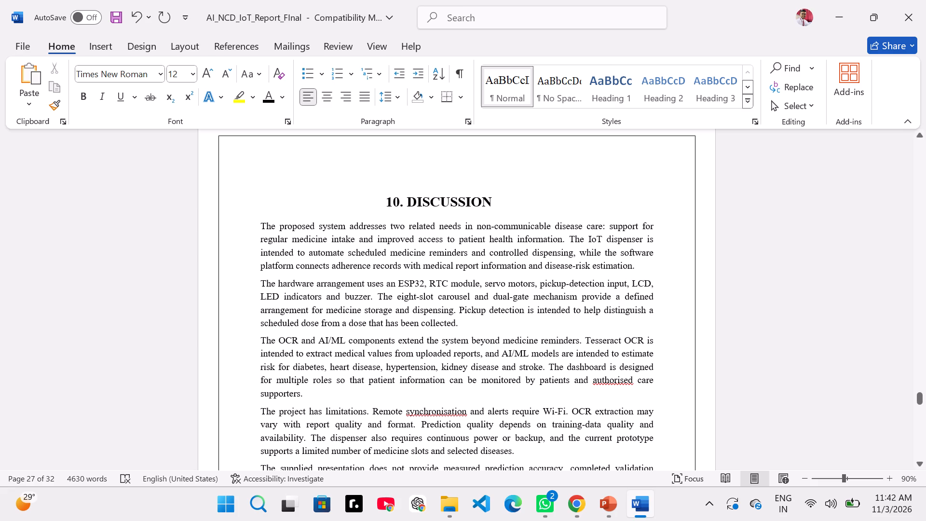
# Correct the spellings in the Discussion section to "synchronization" and "authorized".
pyautogui.scroll(-2, 507, 250)
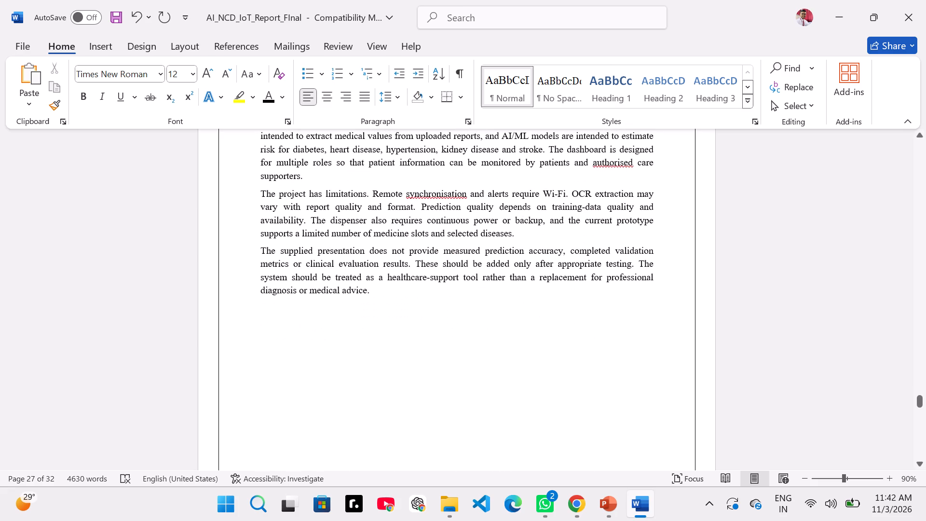
pyautogui.click(448, 193)
pyautogui.press('BackSpace')
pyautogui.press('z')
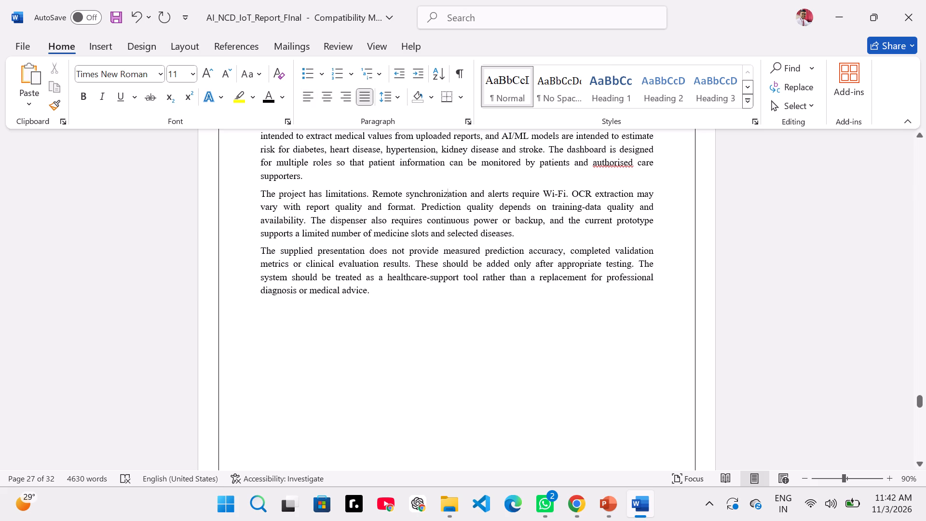
pyautogui.click(623, 162)
pyautogui.press('BackSpace')
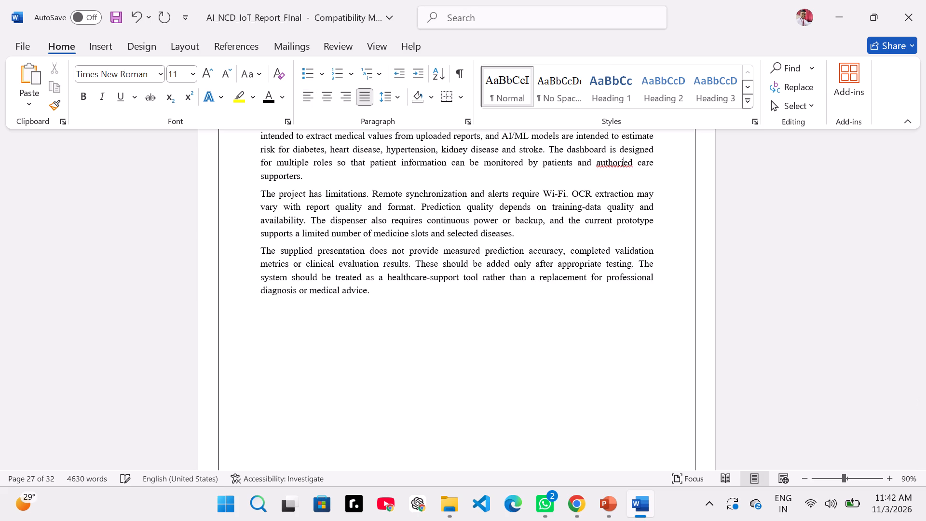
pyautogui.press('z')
# Justify all the entries under the "12. REFERENCES" heading, from [1] to [8].
pyautogui.scroll(-2, 623, 162)
pyautogui.scroll(-1, 596, 239)
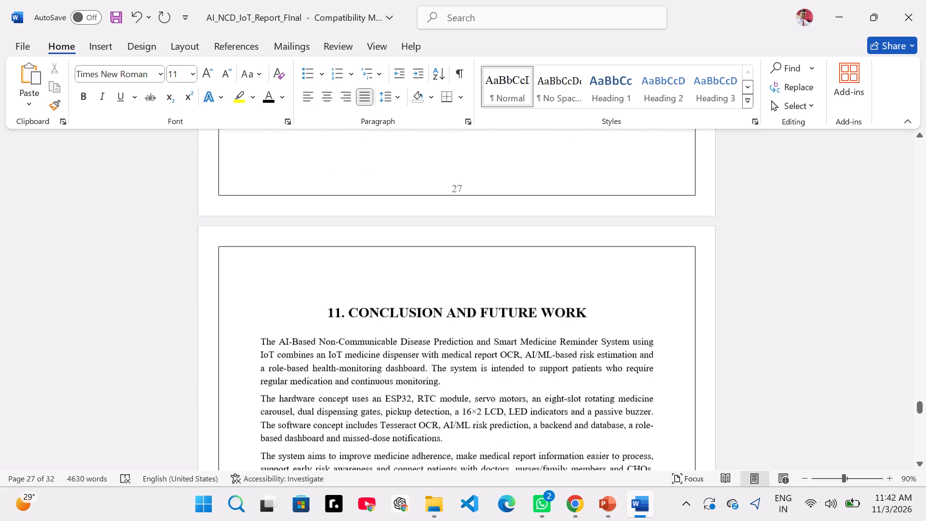
pyautogui.scroll(-1, 596, 239)
pyautogui.scroll(-1, 422, 260)
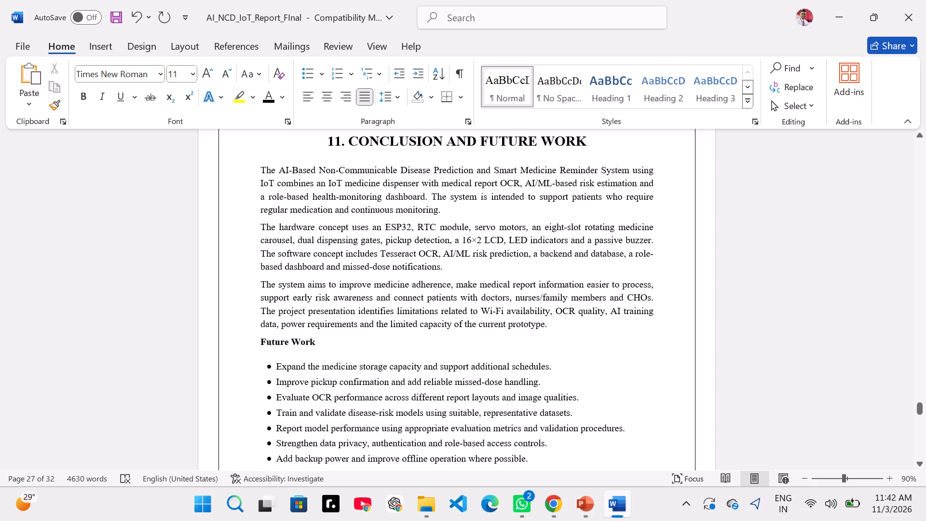
pyautogui.scroll(-4, 422, 260)
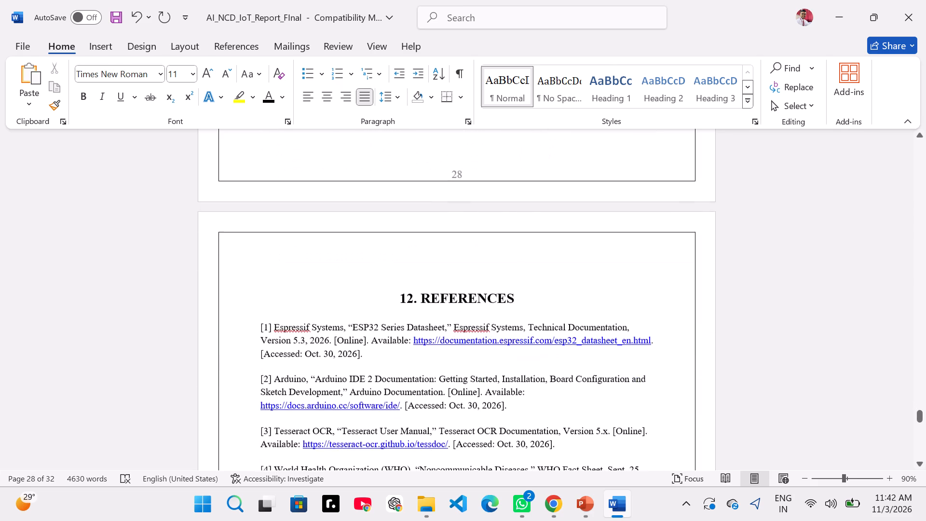
pyautogui.scroll(-2, 422, 260)
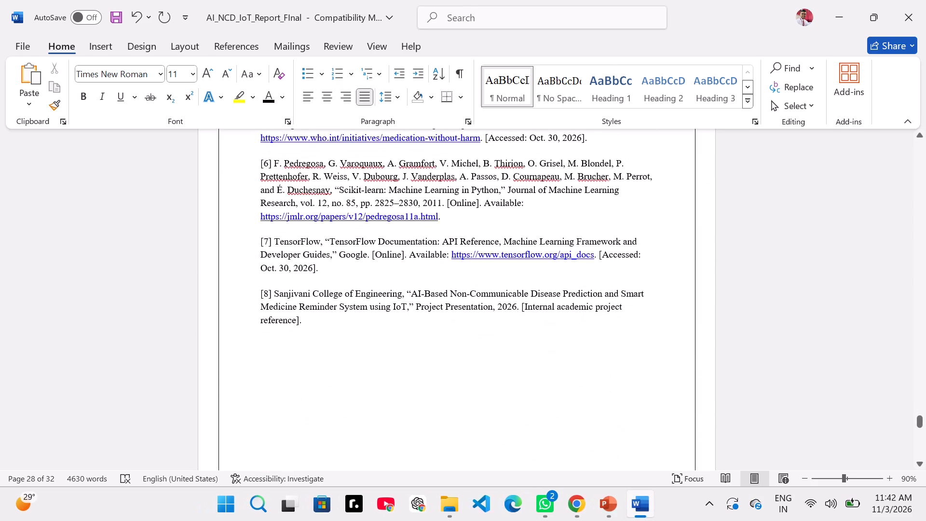
pyautogui.scroll(2, 422, 260)
pyautogui.moveTo(259, 202); pyautogui.dragTo(412, 439)
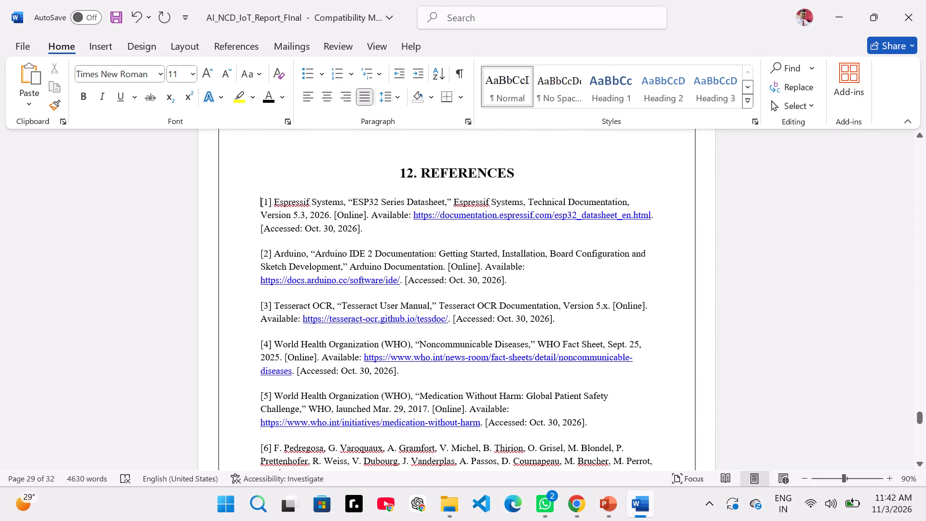
pyautogui.moveTo(412, 439); pyautogui.dragTo(306, 260)
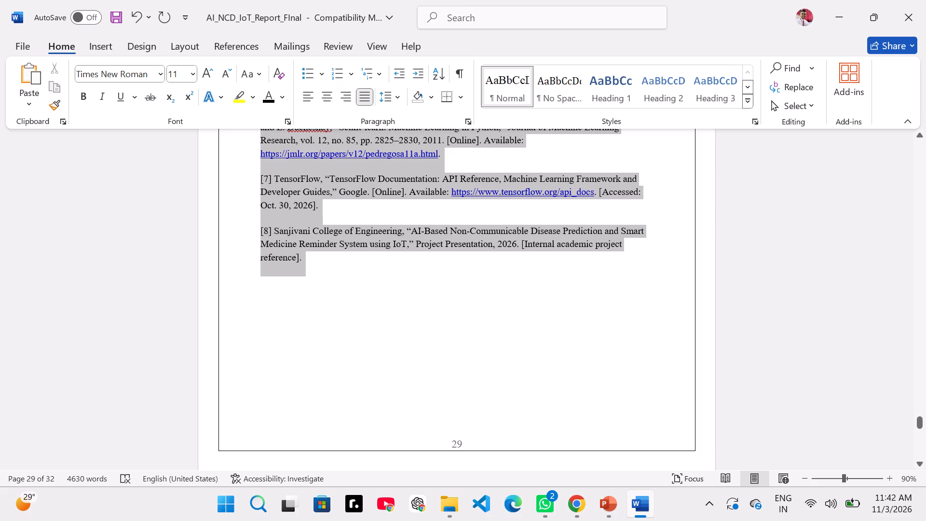
pyautogui.moveTo(306, 260); pyautogui.dragTo(303, 254)
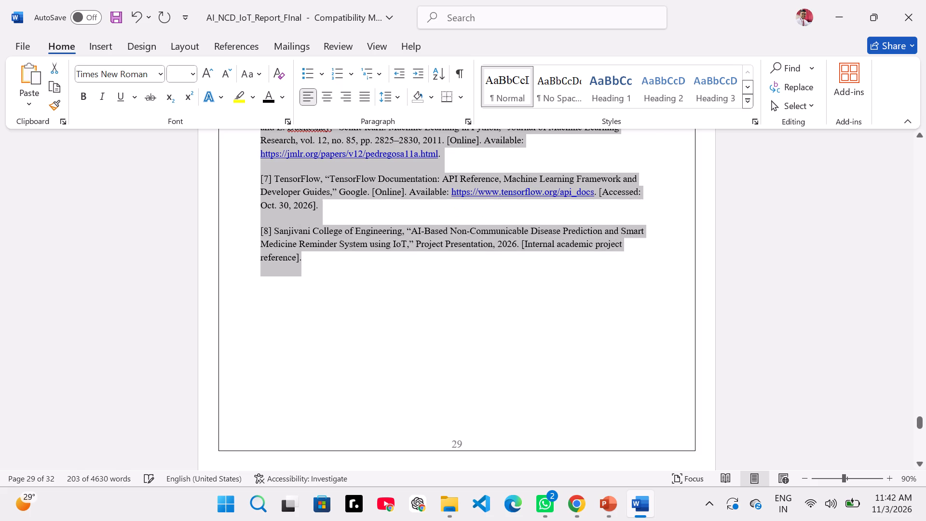
pyautogui.hotkey('ctrl', 'j')
# Open the line spacing options for the selected reference entries [1] to [8].
pyautogui.scroll(3, 555, 298)
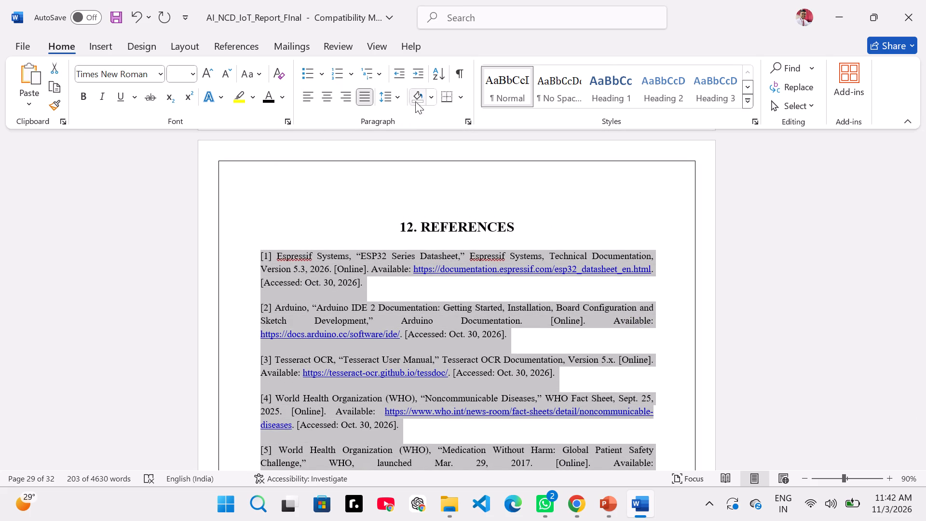
pyautogui.click(398, 96)
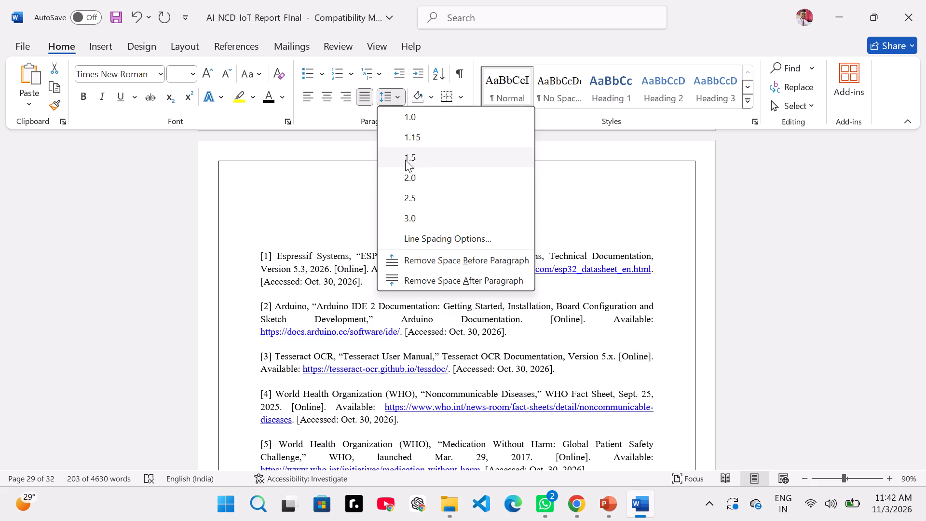
# Set the line spacing of the selected entries in the References section to 1.5.
pyautogui.click(412, 156)
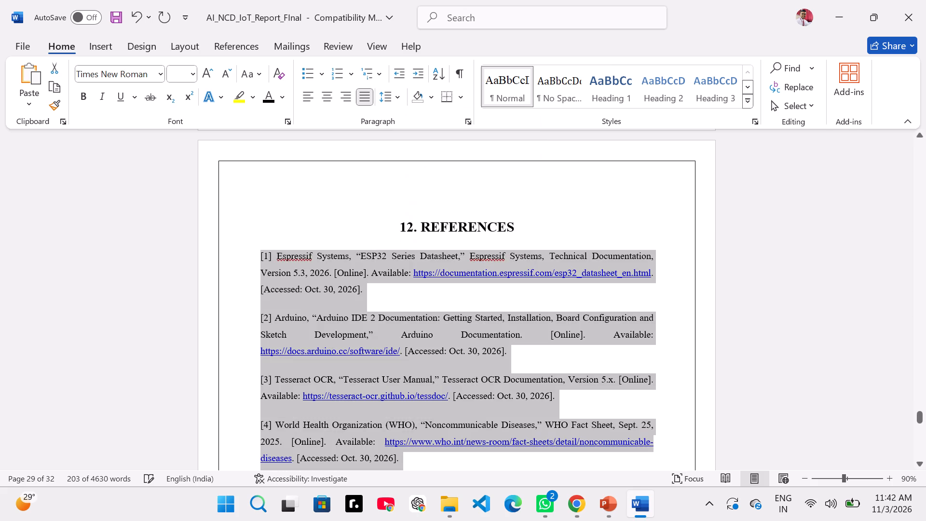
# Remove the blank lines above the "13. PARTICIPATION CERTIFICATES" heading on page 30 and indent the heading three tab stops.
pyautogui.scroll(-4, 388, 310)
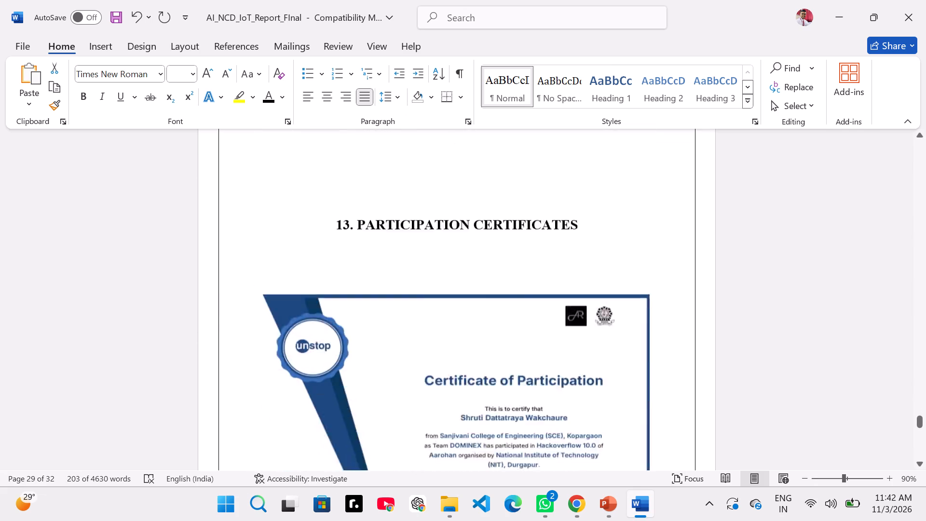
pyautogui.scroll(-1, 388, 310)
pyautogui.scroll(2, 388, 310)
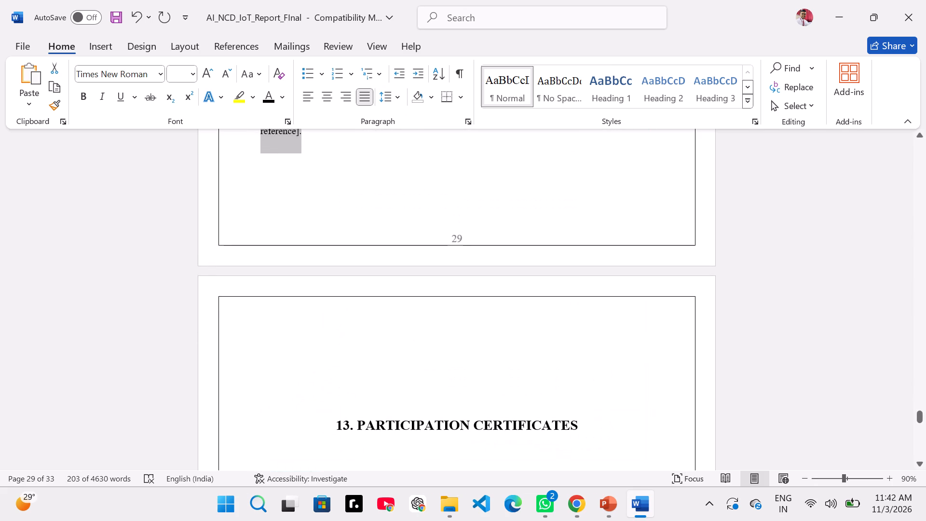
pyautogui.click(339, 433)
pyautogui.press('BackSpace')
pyautogui.press('BackSpace')
pyautogui.press('BackSpace')
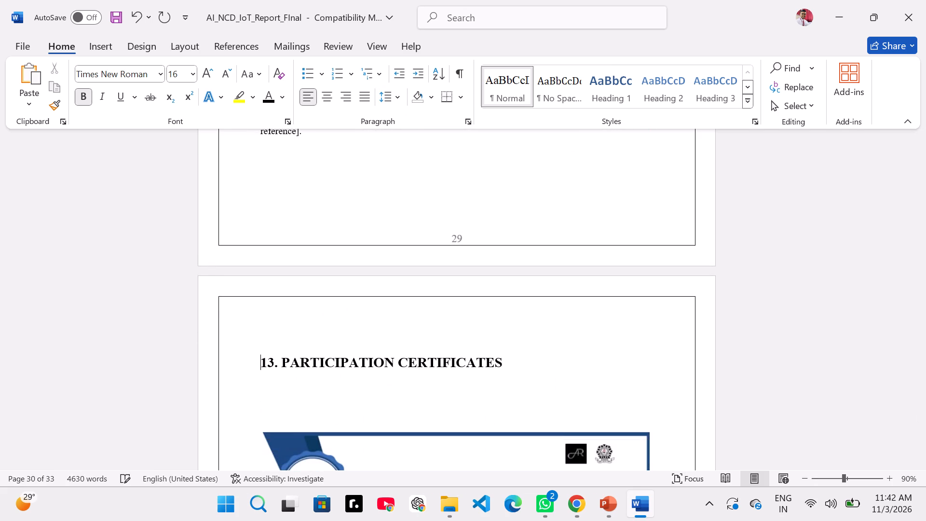
pyautogui.press('Tab')
pyautogui.press('Tab')
pyautogui.press('Tab')
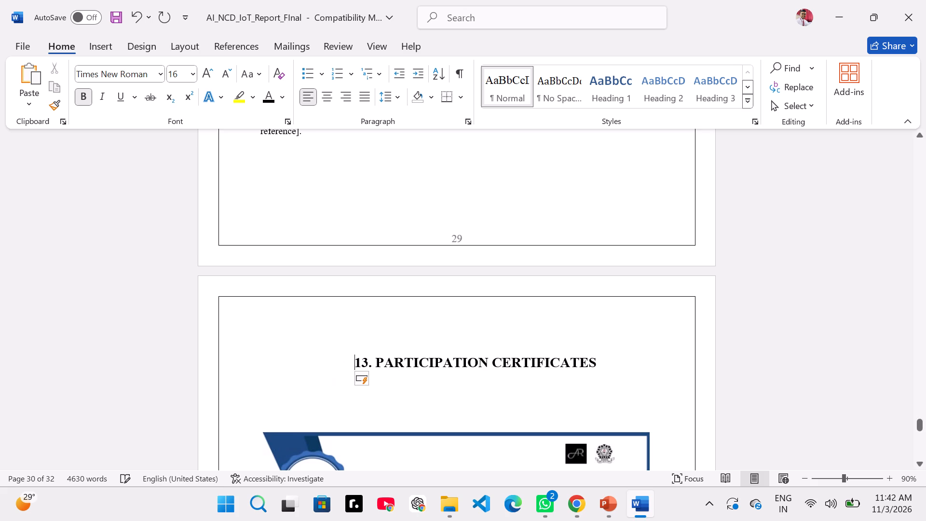
# Look over the participation certificates and the "14. Photo of Presentation" page at the end of the report.
pyautogui.scroll(-3, 478, 398)
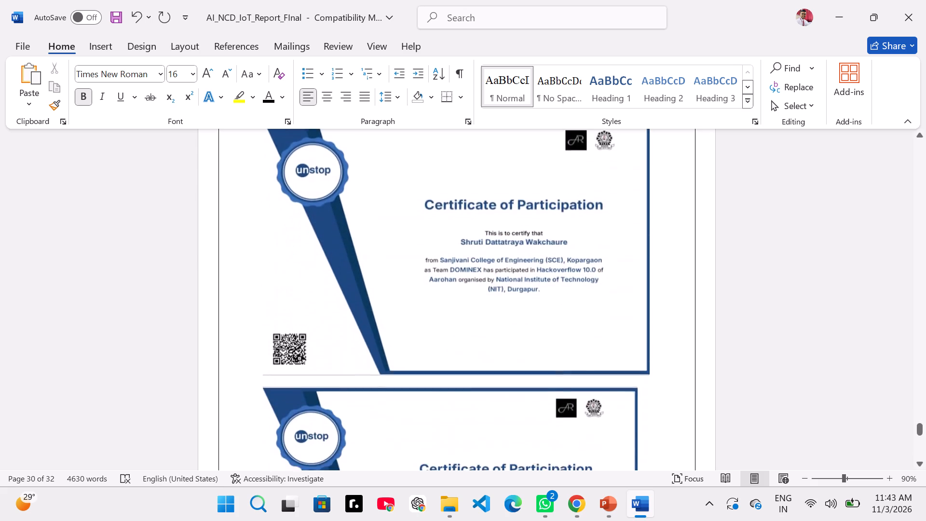
pyautogui.scroll(-4, 478, 398)
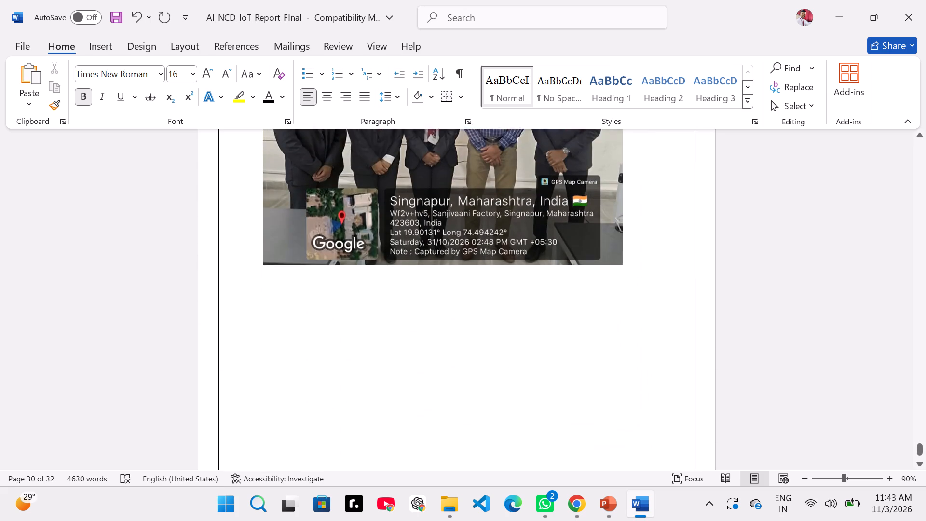
pyautogui.scroll(1, 478, 398)
pyautogui.scroll(-2, 448, 348)
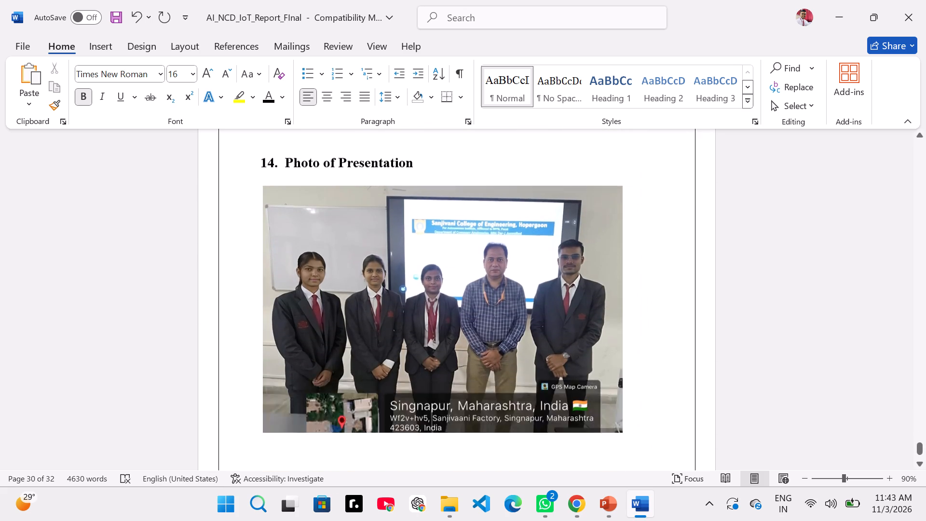
pyautogui.scroll(-3, 448, 348)
pyautogui.scroll(7, 448, 348)
pyautogui.scroll(17, 448, 348)
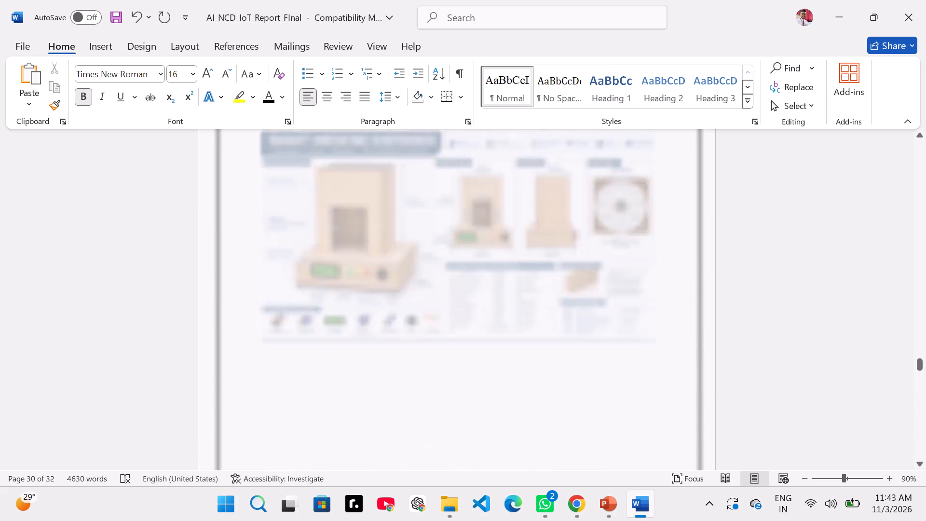
# Save the report.
pyautogui.hotkey('ctrl', 's')
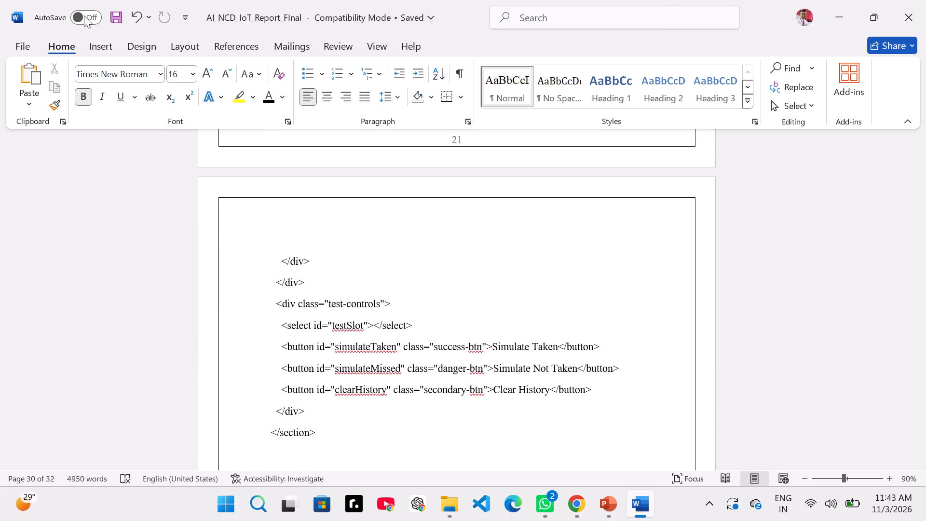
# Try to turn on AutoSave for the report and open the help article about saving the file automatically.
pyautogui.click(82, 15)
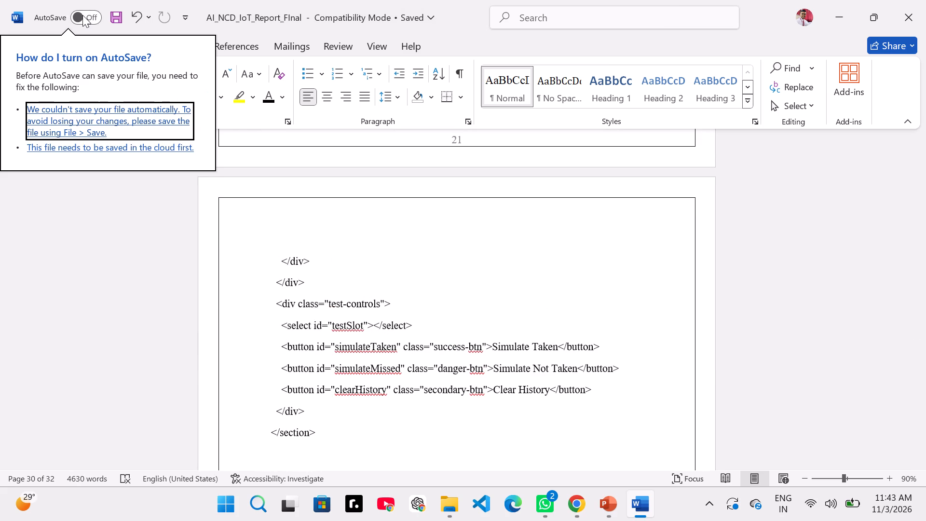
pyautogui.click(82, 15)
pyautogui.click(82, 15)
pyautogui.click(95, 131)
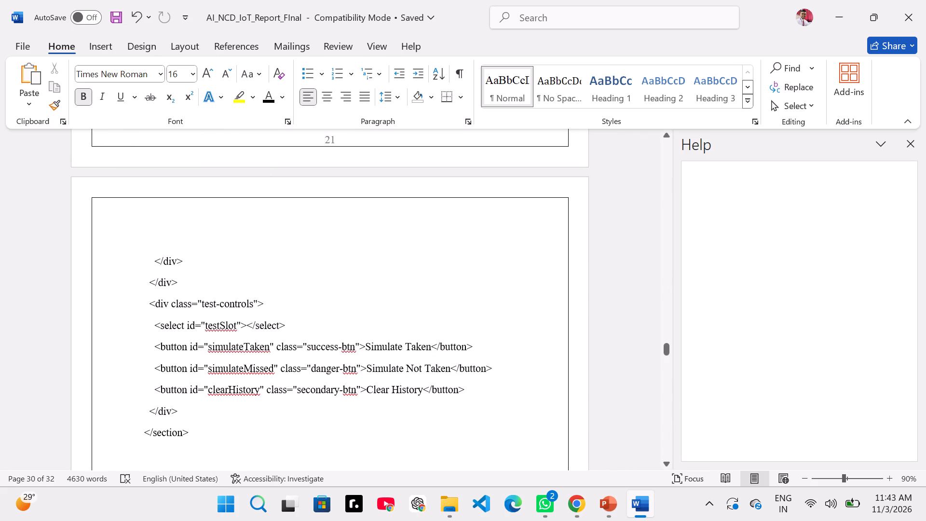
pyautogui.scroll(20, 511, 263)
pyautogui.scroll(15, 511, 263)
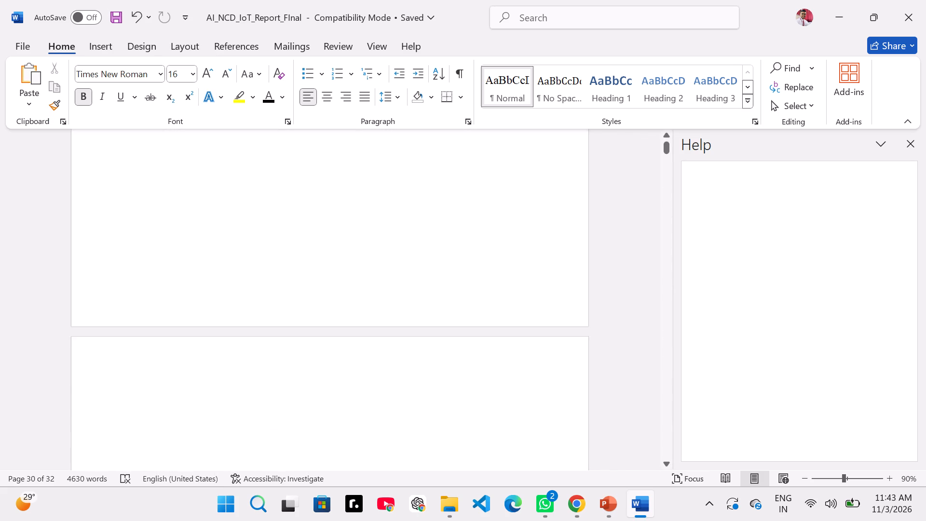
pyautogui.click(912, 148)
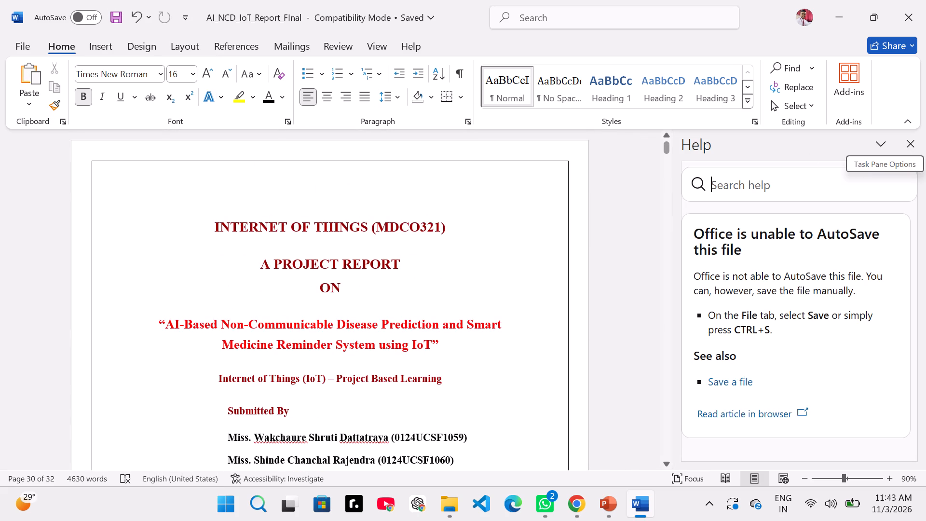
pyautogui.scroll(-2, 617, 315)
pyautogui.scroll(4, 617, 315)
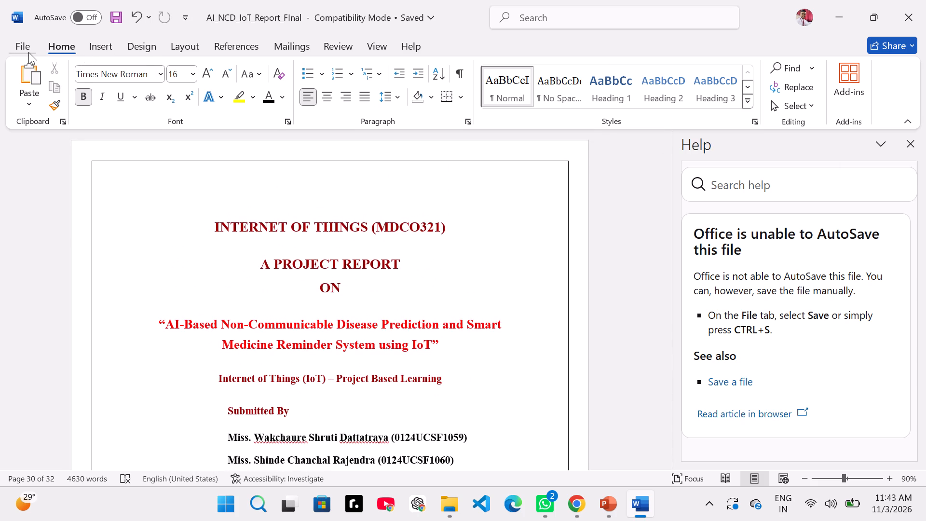
# Save the report manually again from its title page.
pyautogui.click(113, 18)
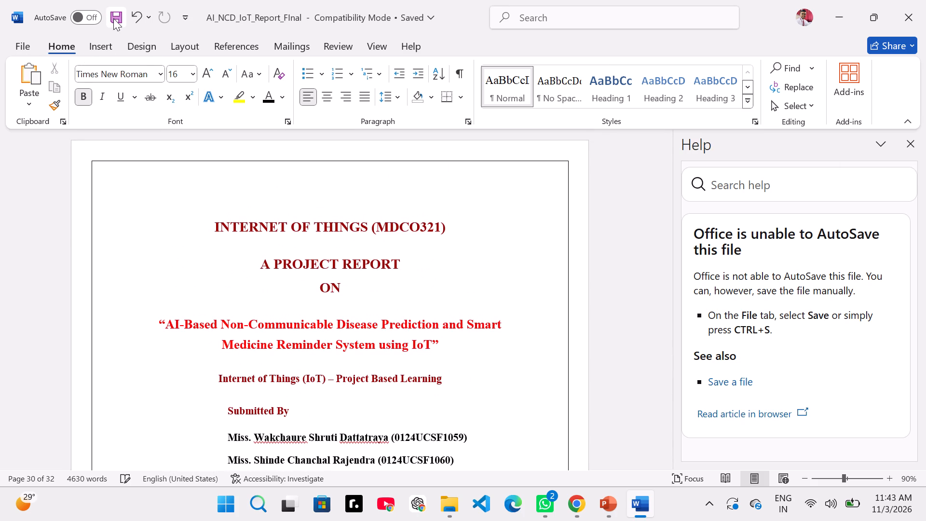
pyautogui.click(113, 18)
# Save the report as a Word Document named AI_NCD_IoT_Report_FInal in IOT_Group_id_3, upgrading it to the newest file format, and close the help pane.
pyautogui.click(23, 47)
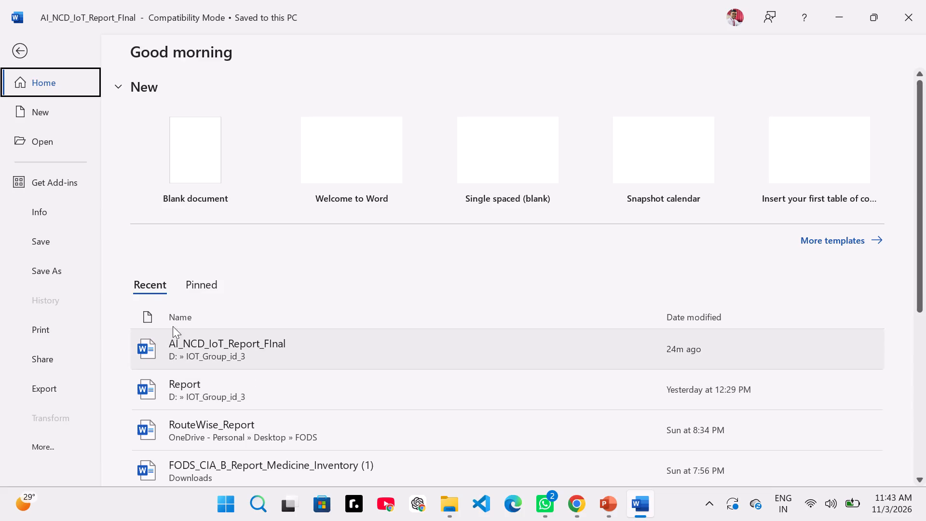
pyautogui.click(56, 274)
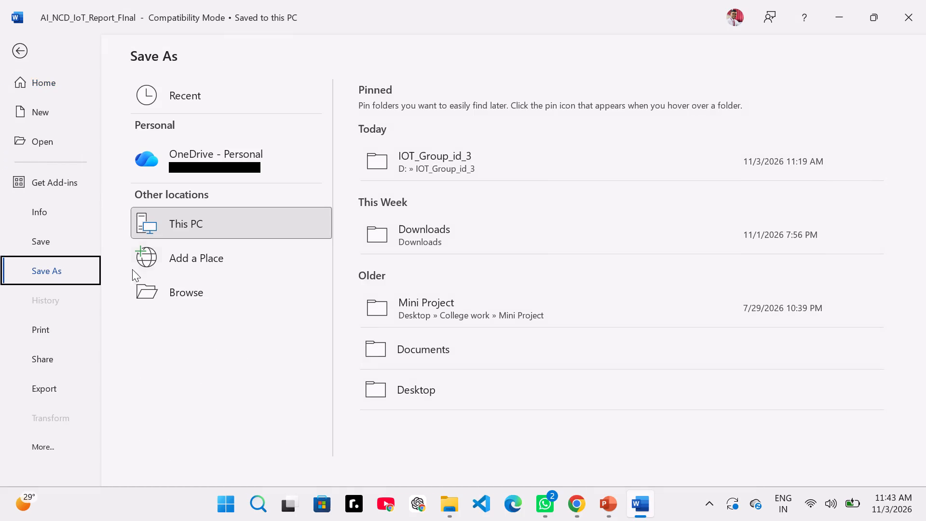
pyautogui.click(206, 282)
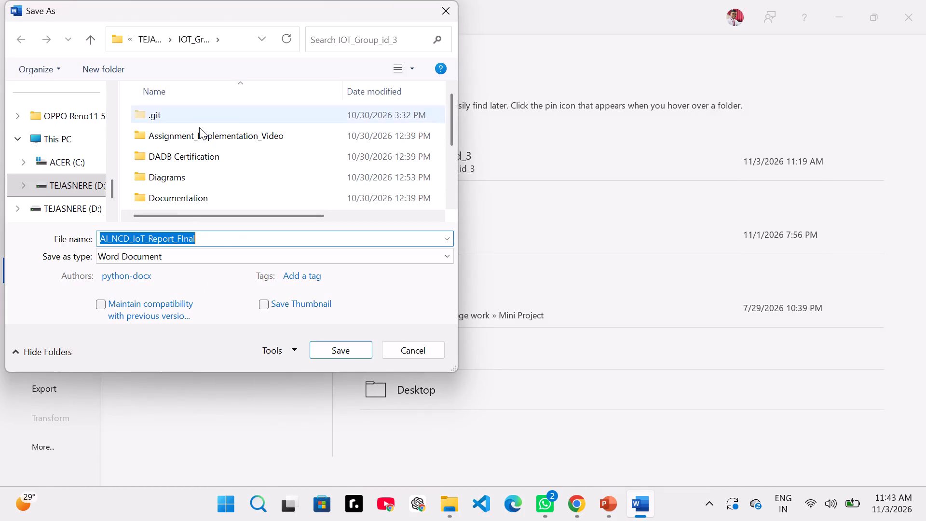
pyautogui.click(63, 183)
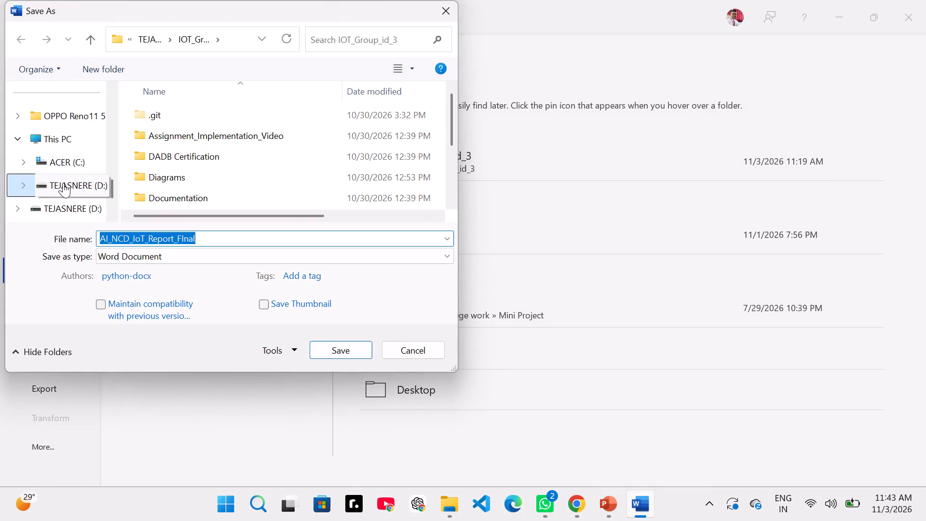
pyautogui.click(16, 42)
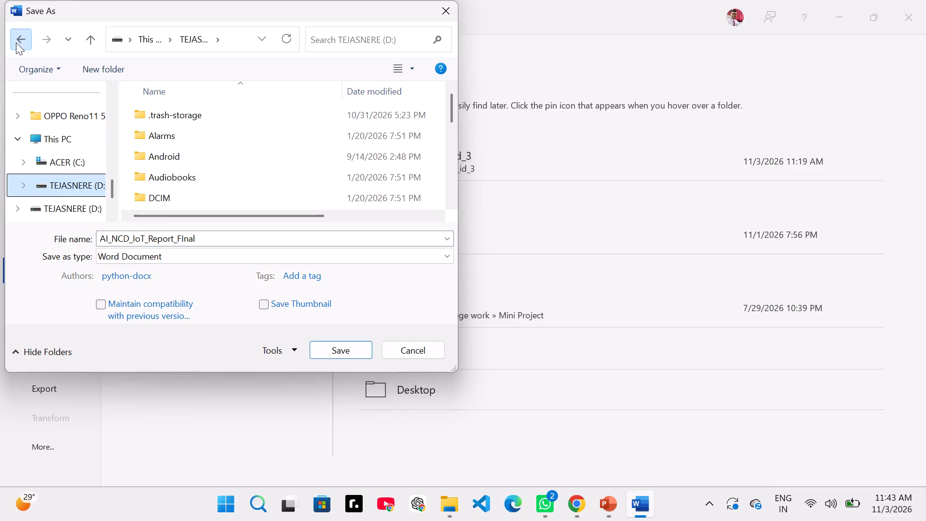
pyautogui.scroll(-4, 224, 127)
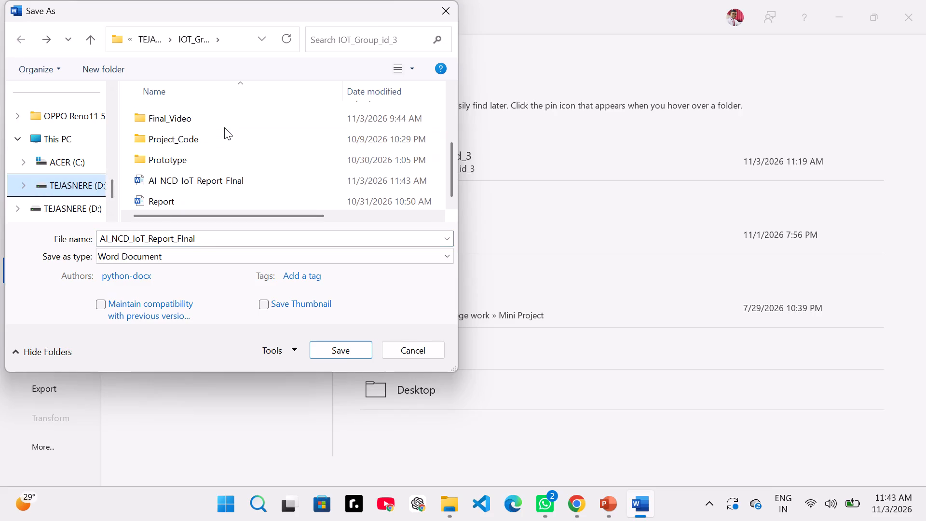
pyautogui.click(343, 351)
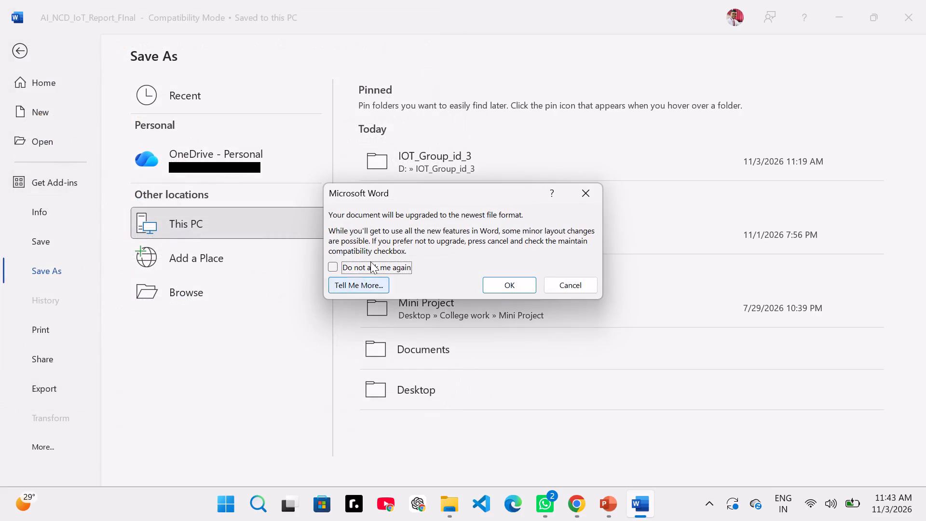
pyautogui.click(509, 286)
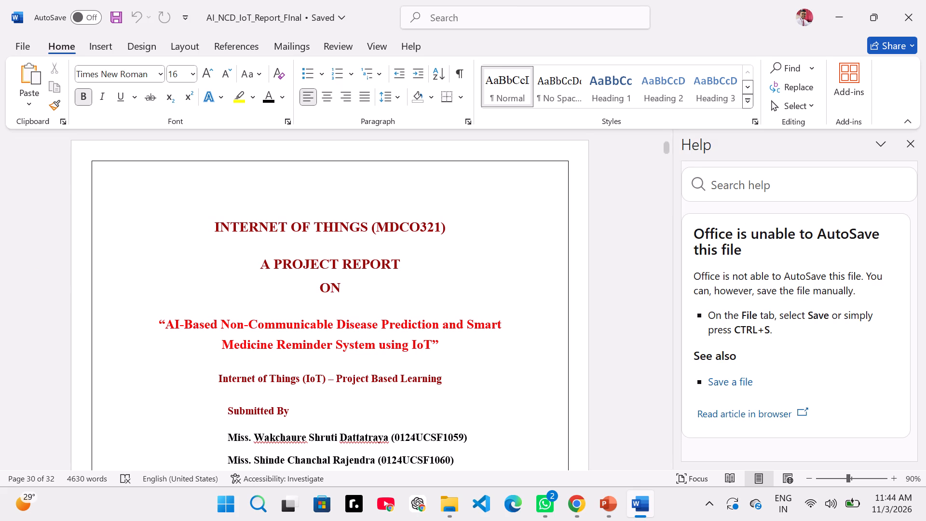
pyautogui.click(918, 150)
# Correct the project guide's surname in the first Acknowledgement paragraph by deleting the extra "q".
pyautogui.scroll(-1, 432, 321)
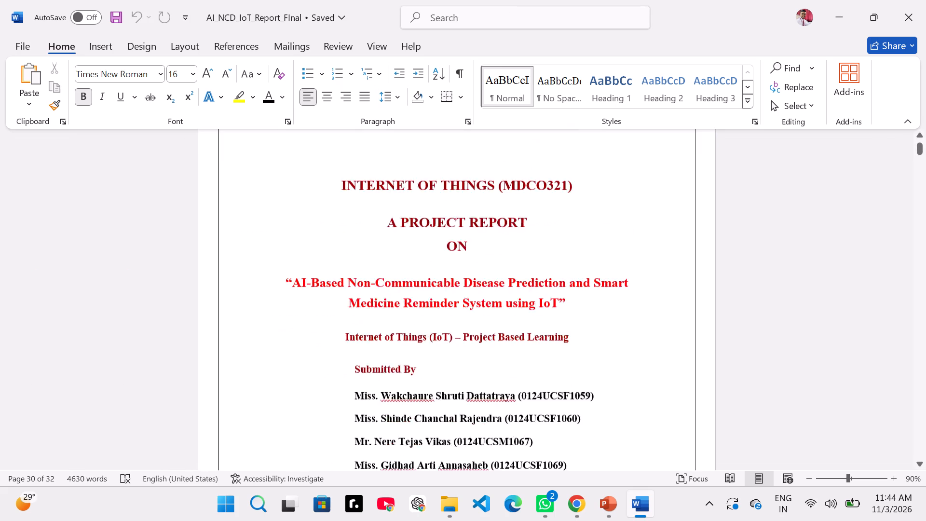
pyautogui.scroll(-4, 432, 321)
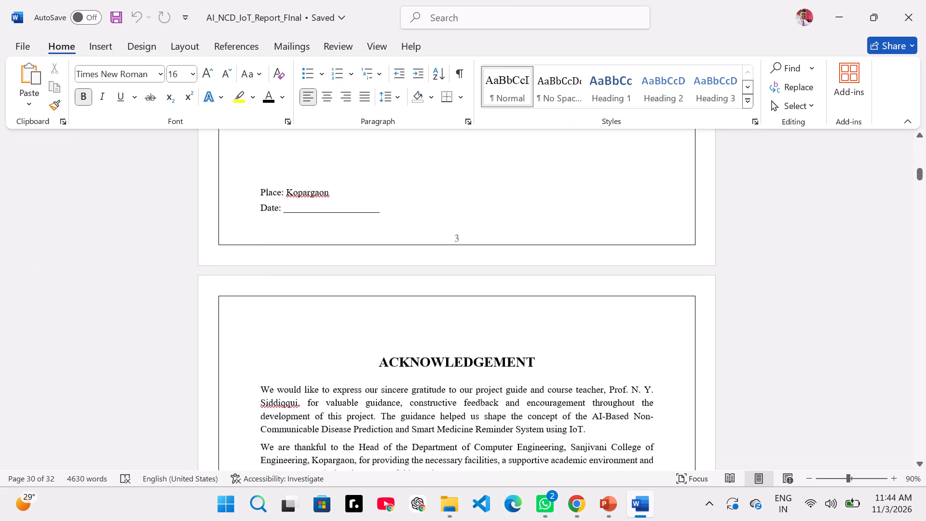
pyautogui.scroll(3, 432, 321)
pyautogui.scroll(-1, 432, 321)
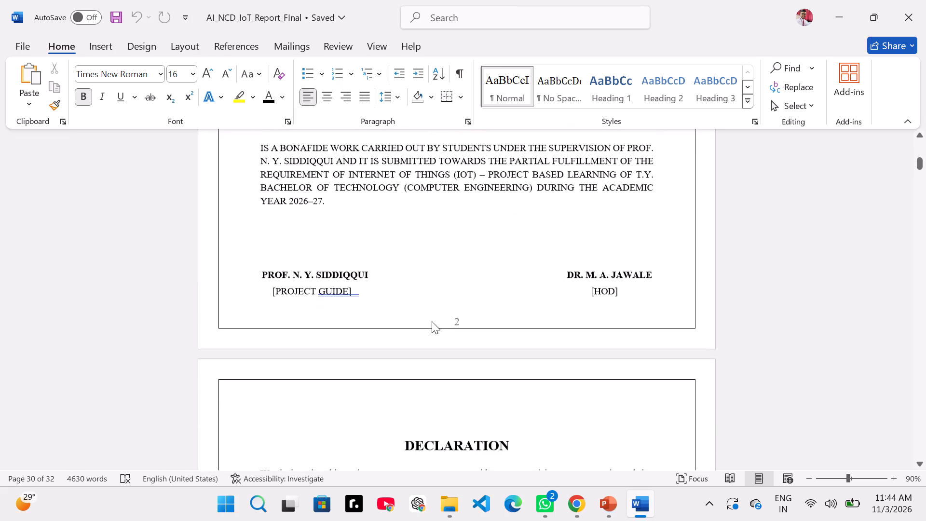
pyautogui.scroll(-5, 432, 321)
pyautogui.scroll(2, 432, 321)
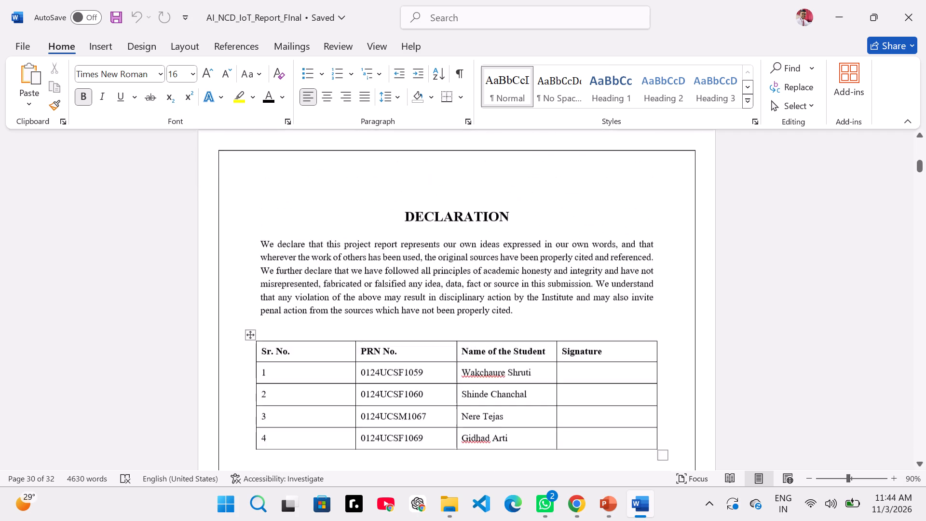
pyautogui.scroll(-5, 432, 321)
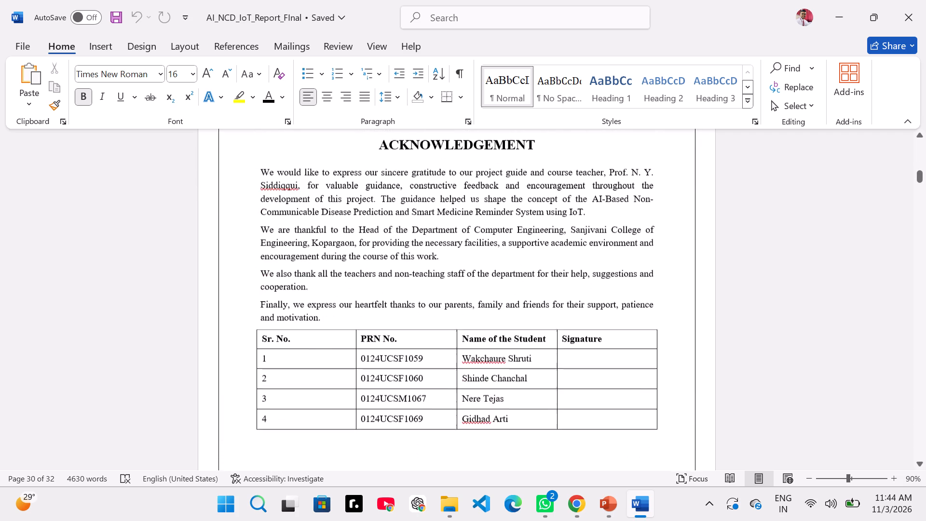
pyautogui.click(291, 188)
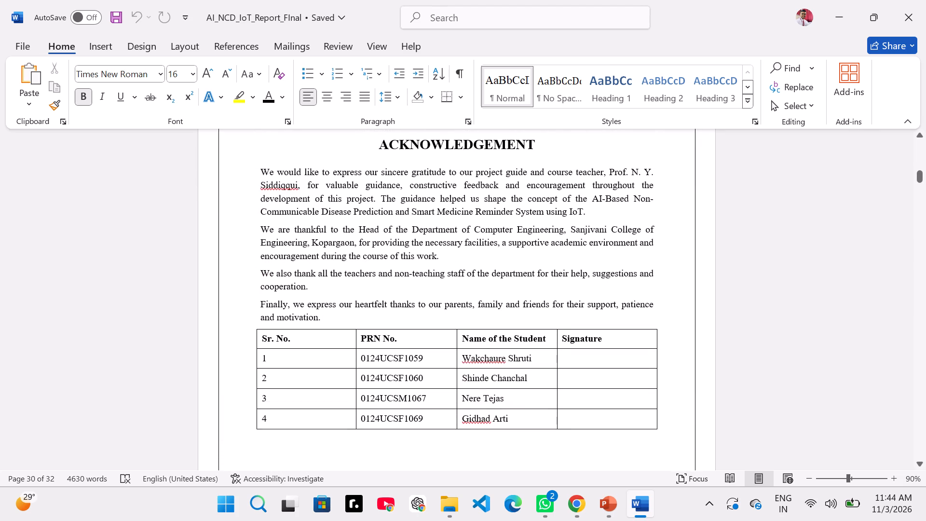
pyautogui.press('BackSpace')
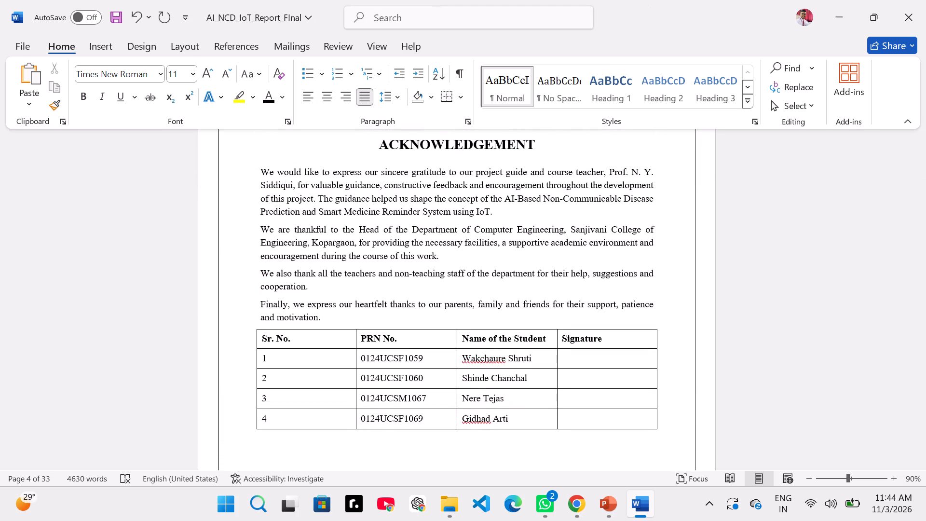
# Delete the extra "Q" from the project guide's surname in the signature block of the Certificate page.
pyautogui.scroll(6, 472, 306)
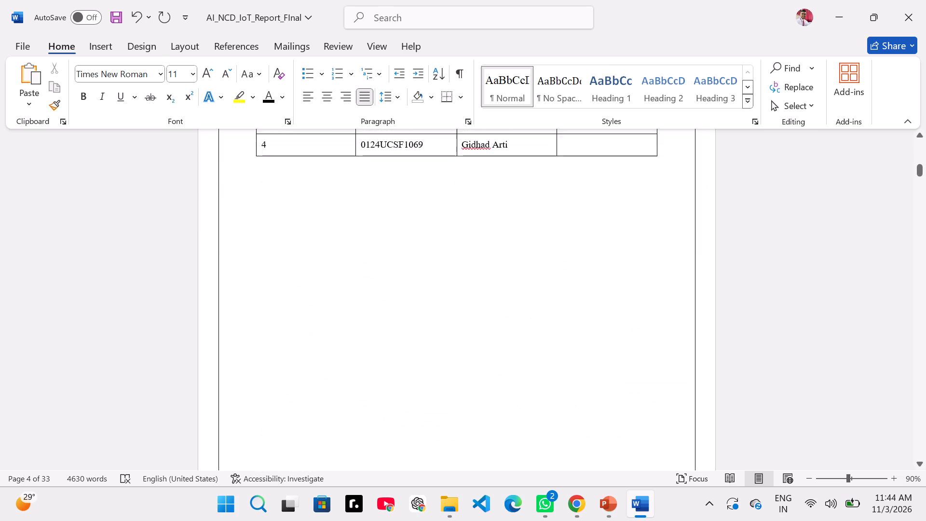
pyautogui.scroll(2, 472, 306)
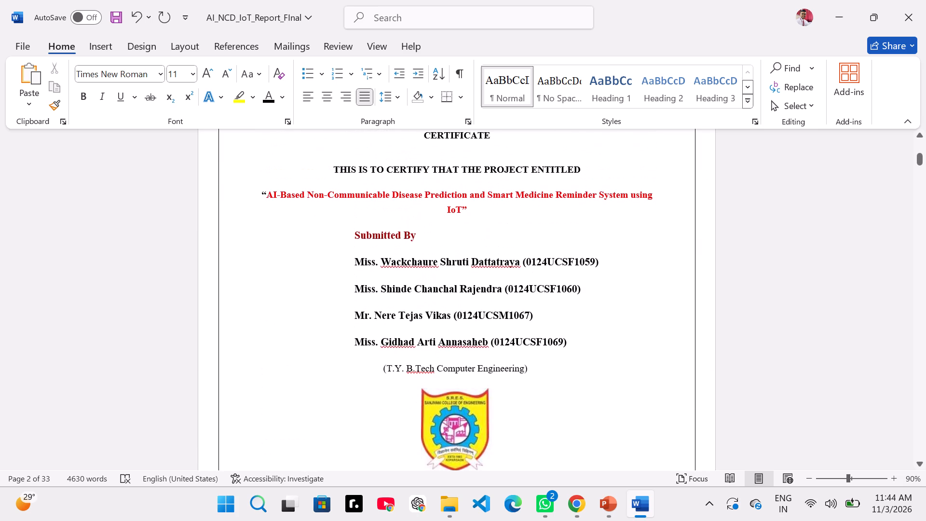
pyautogui.scroll(2, 541, 329)
pyautogui.scroll(-1, 541, 329)
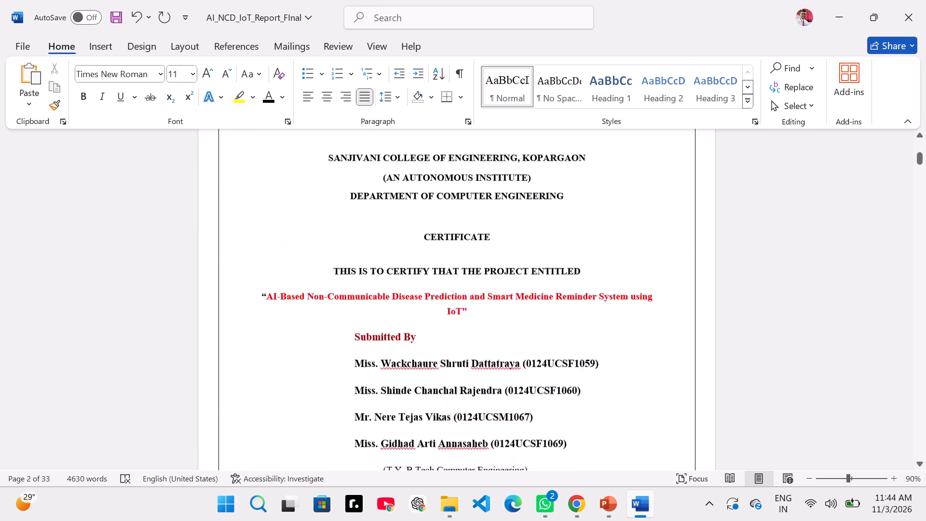
pyautogui.scroll(-1, 541, 329)
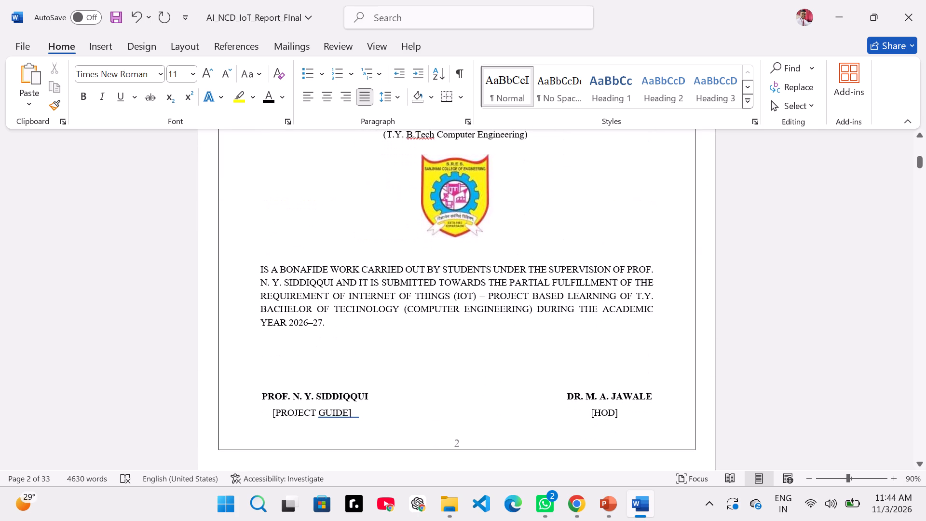
pyautogui.click(355, 394)
pyautogui.press('BackSpace')
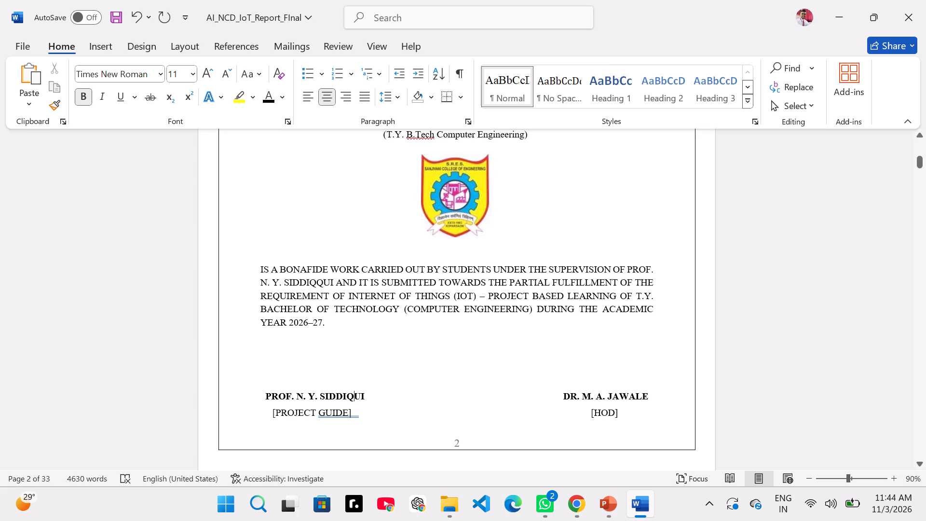
# Save the report with the corrected surname spellings.
pyautogui.hotkey('ctrl', 's')
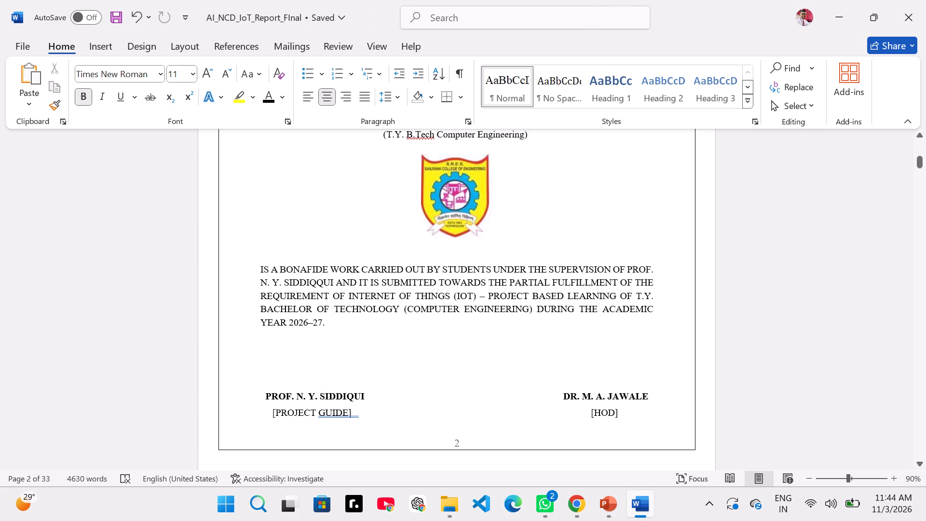
pyautogui.hotkey('ctrl', 's')
# Open the Save As options for the report.
pyautogui.click(22, 42)
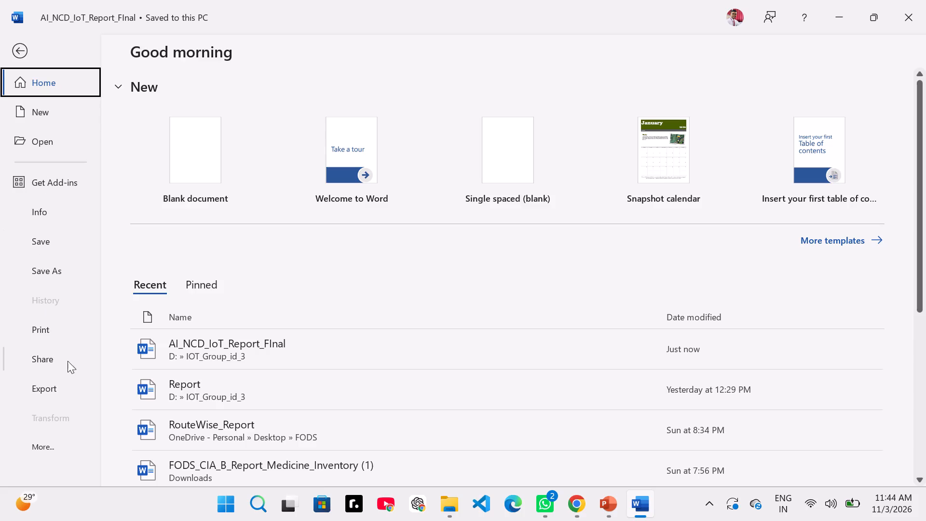
pyautogui.click(39, 268)
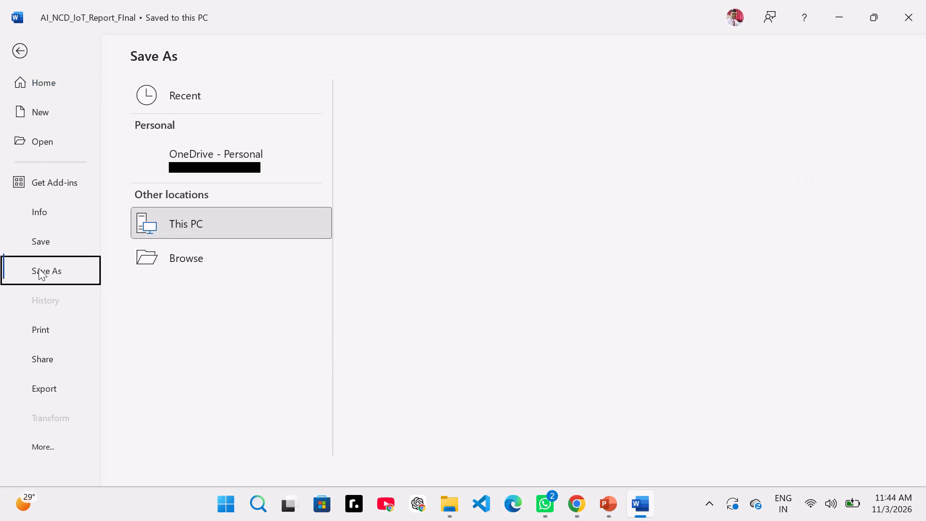
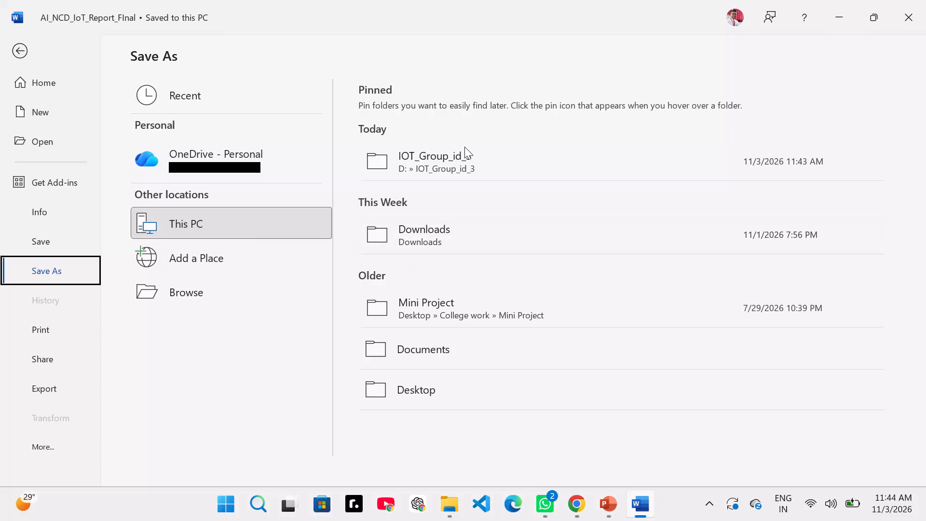
# Save the report as a Word Document named AI_NCD_IoT_Report_FInal in the IOT_Group_id_3 folder.
pyautogui.click(200, 286)
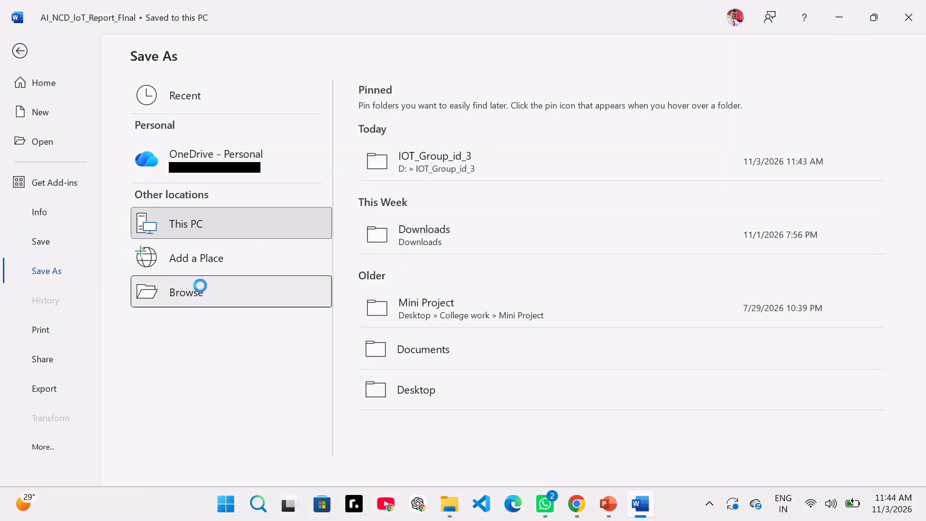
pyautogui.scroll(-5, 235, 185)
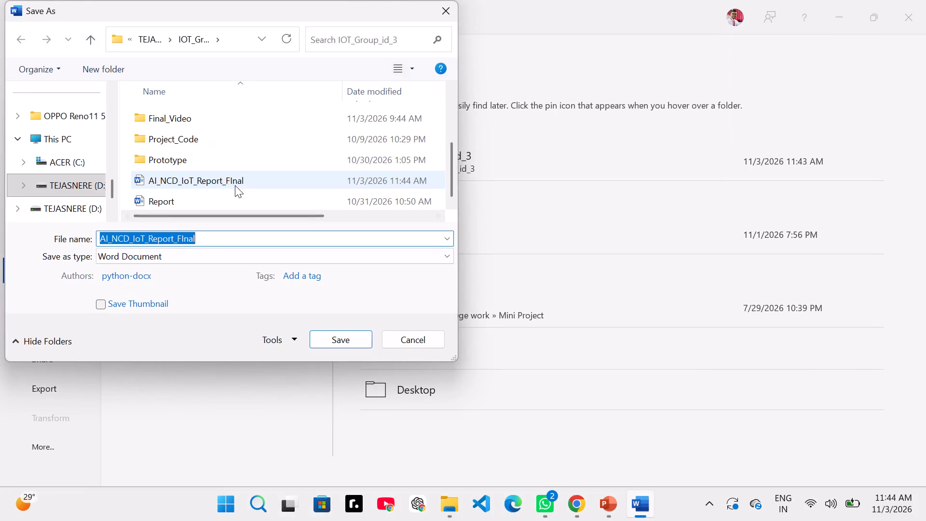
pyautogui.click(347, 338)
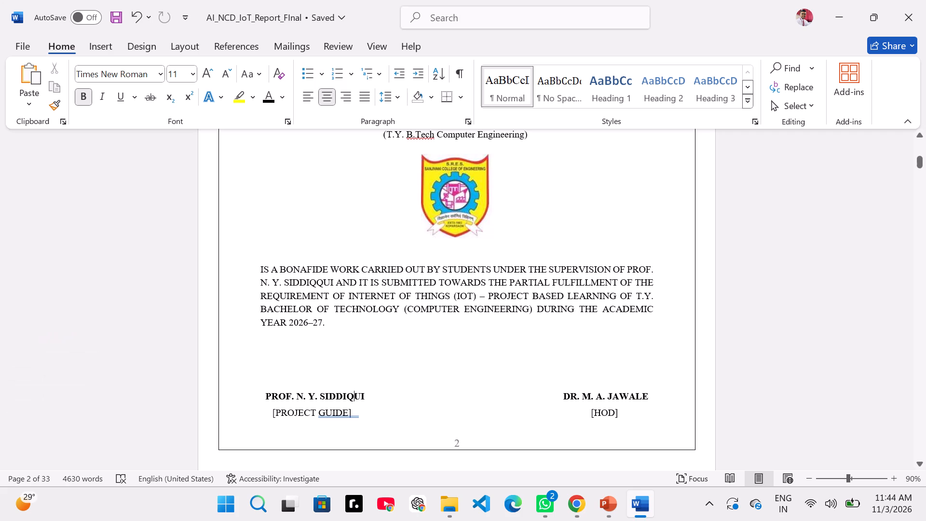
# Review the report from the Certificate page through the Declaration, Acknowledgement and Abstract to section 3.5 for remaining errors.
pyautogui.scroll(-3, 473, 325)
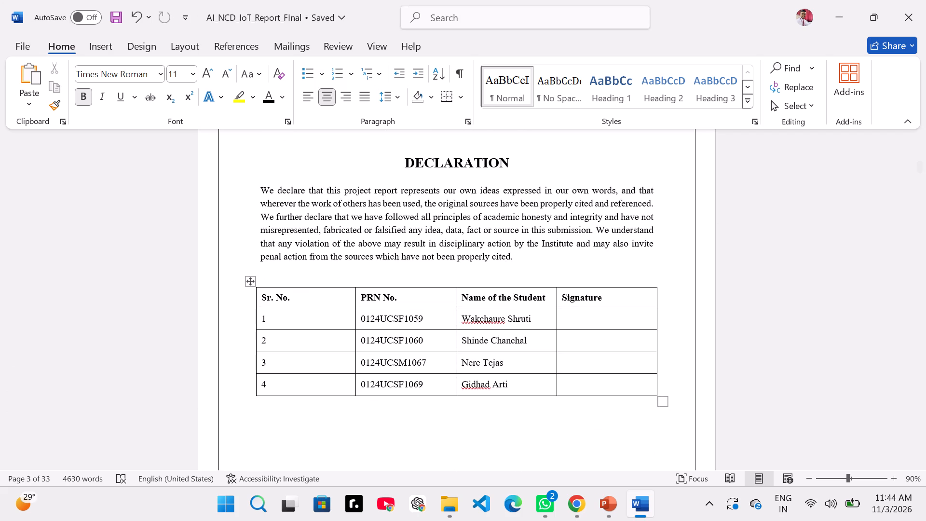
pyautogui.scroll(-4, 503, 383)
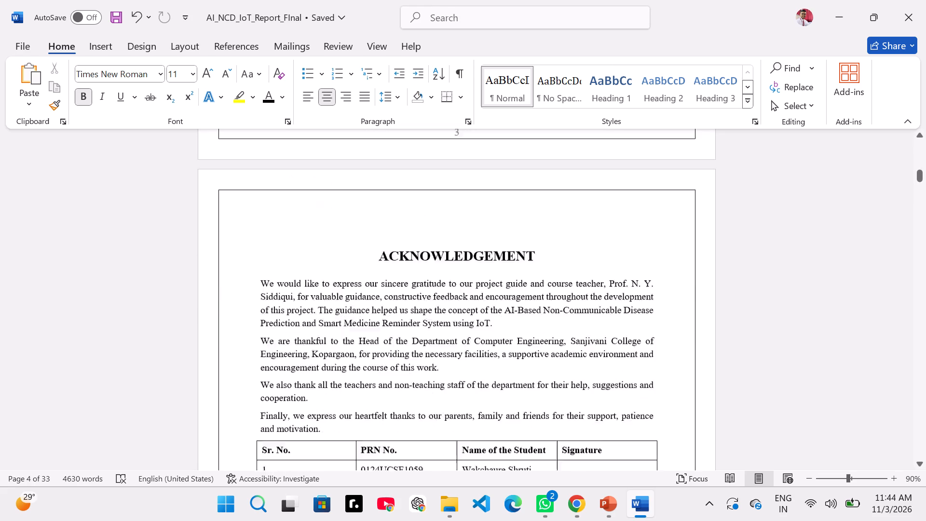
pyautogui.scroll(-5, 503, 383)
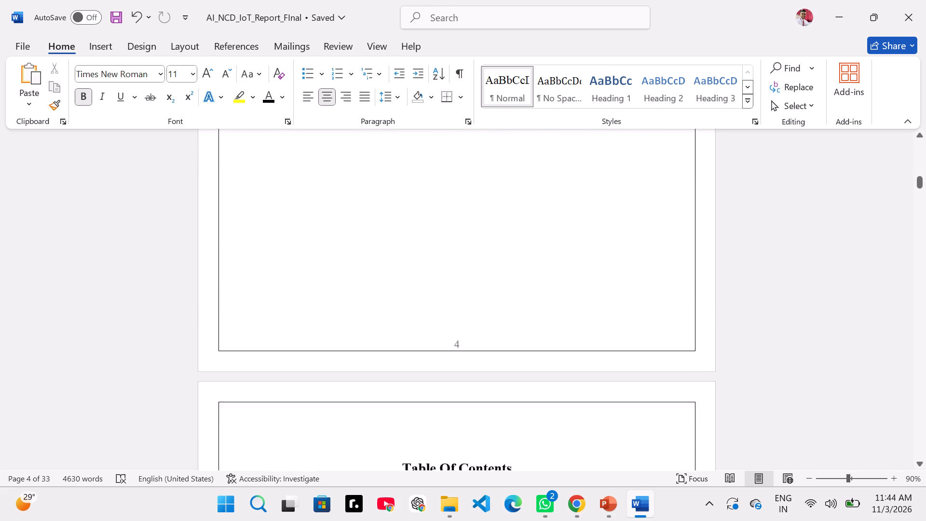
pyautogui.scroll(-3, 503, 383)
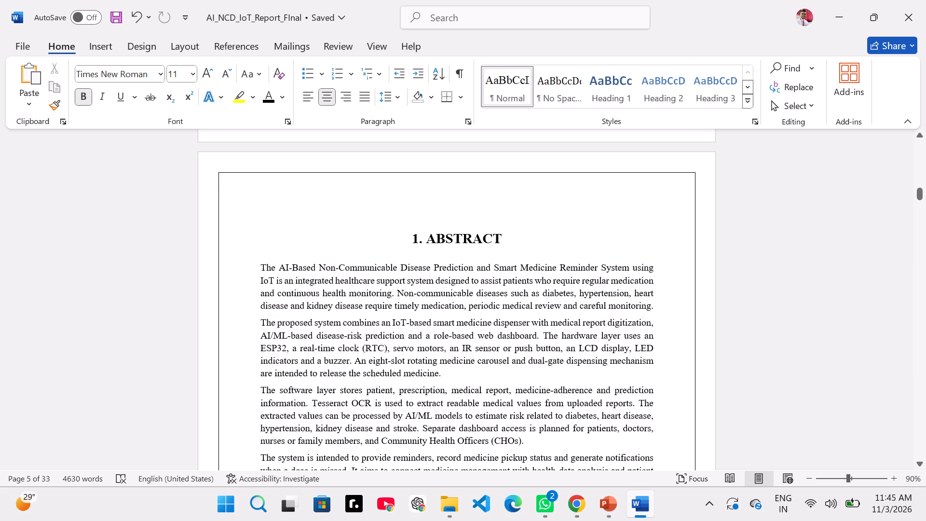
pyautogui.scroll(-2, 503, 383)
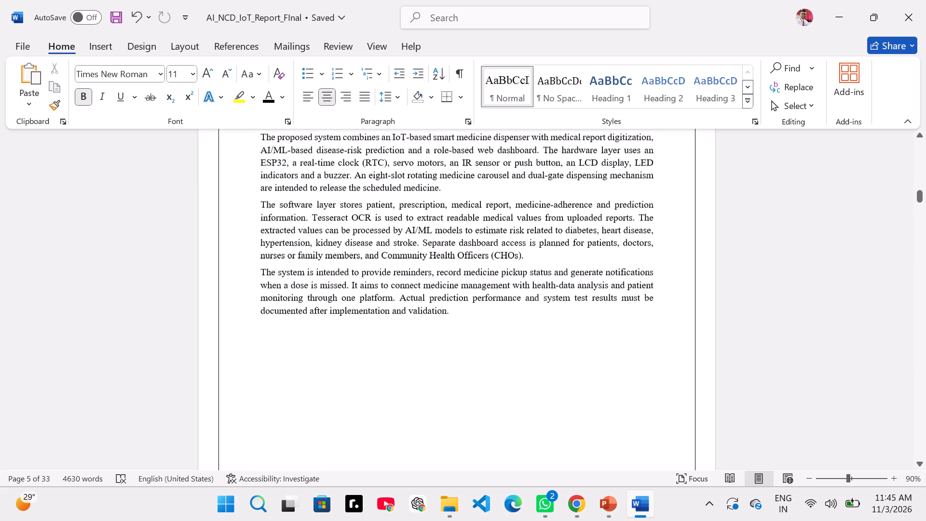
pyautogui.scroll(-6, 503, 383)
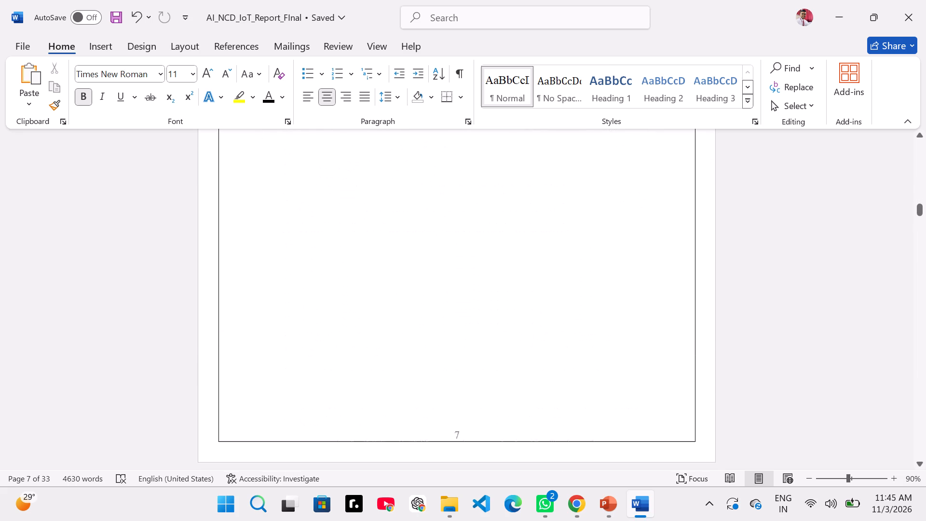
pyautogui.scroll(-2, 503, 383)
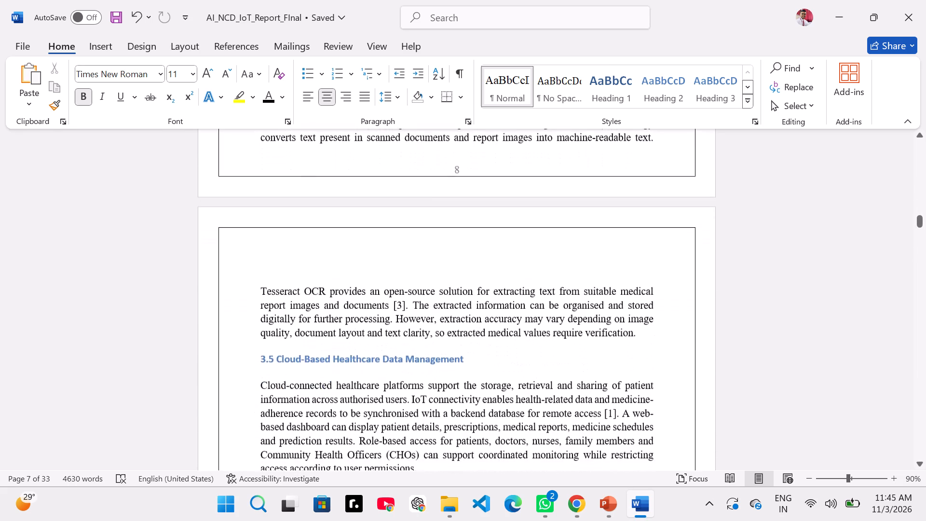
# Change "Digitisation" to "Digitization" in the section 3.4 heading about medical reports and OCR.
pyautogui.scroll(-1, 503, 383)
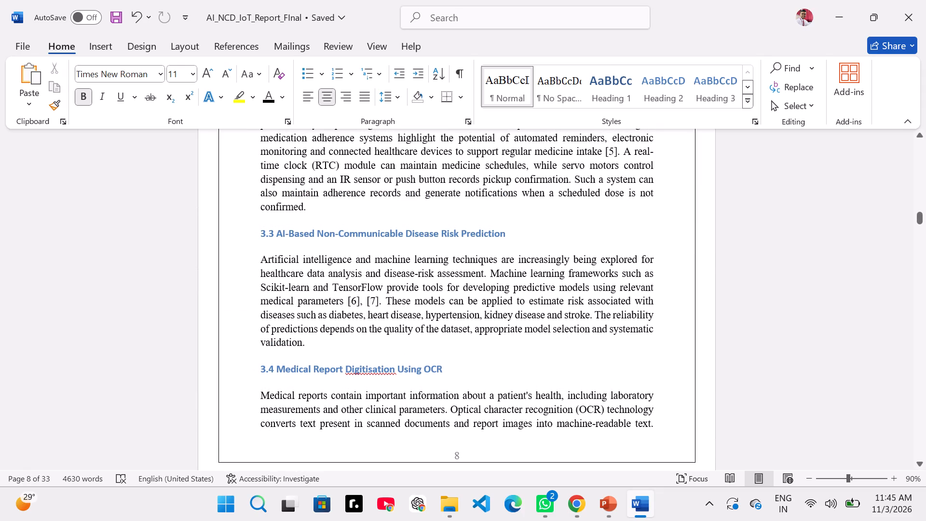
pyautogui.click(371, 367)
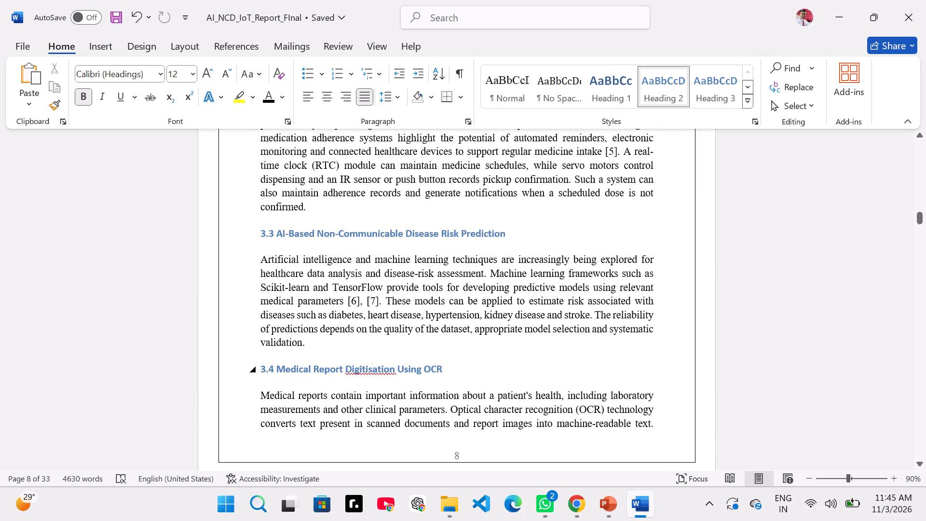
pyautogui.press('BackSpace')
pyautogui.press('z')
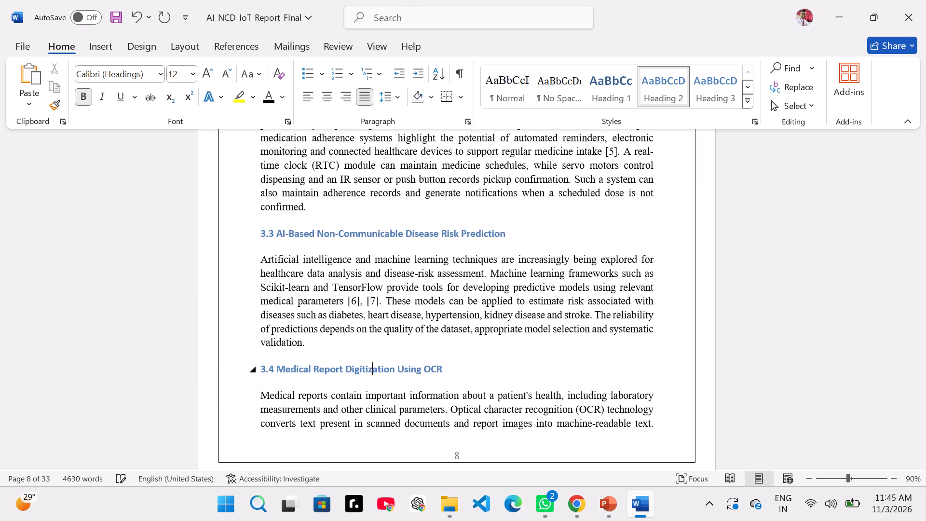
# Look over the literature survey pages around sections 3.4 and 3.5 for further spelling corrections.
pyautogui.scroll(-2, 467, 367)
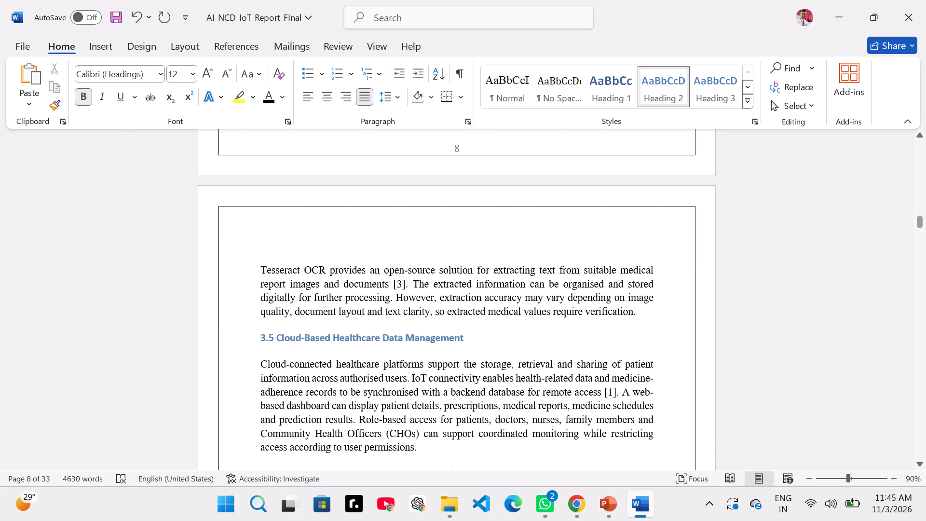
pyautogui.scroll(-9, 478, 400)
pyautogui.scroll(13, 478, 400)
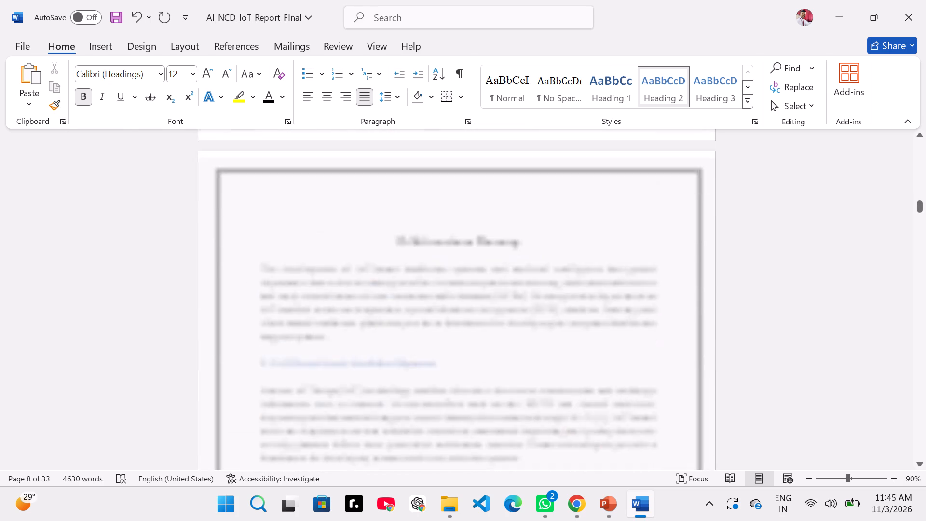
pyautogui.hotkey('ctrl', 's')
pyautogui.click(29, 44)
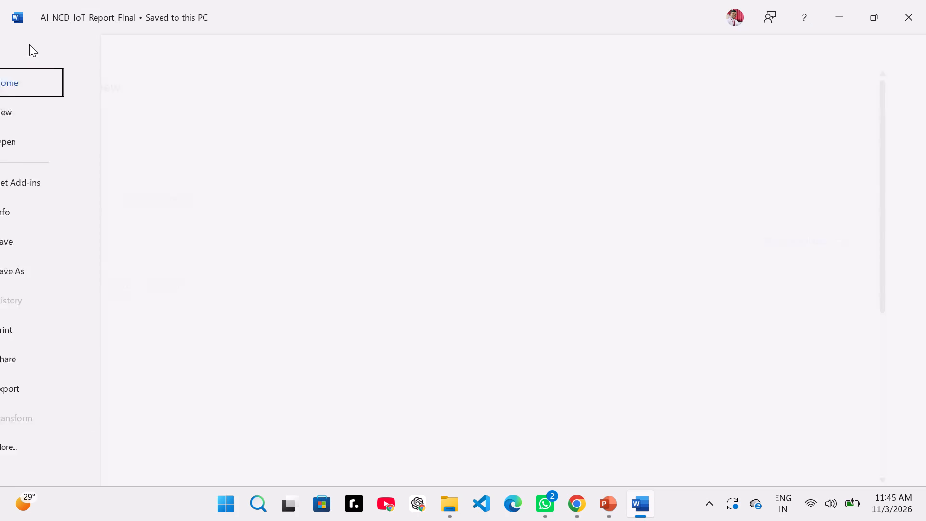
pyautogui.click(56, 273)
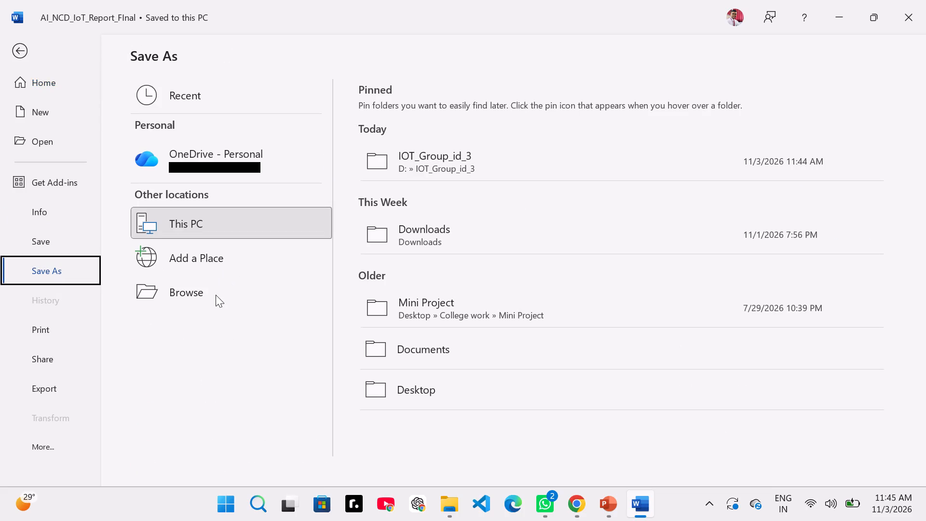
pyautogui.click(216, 265)
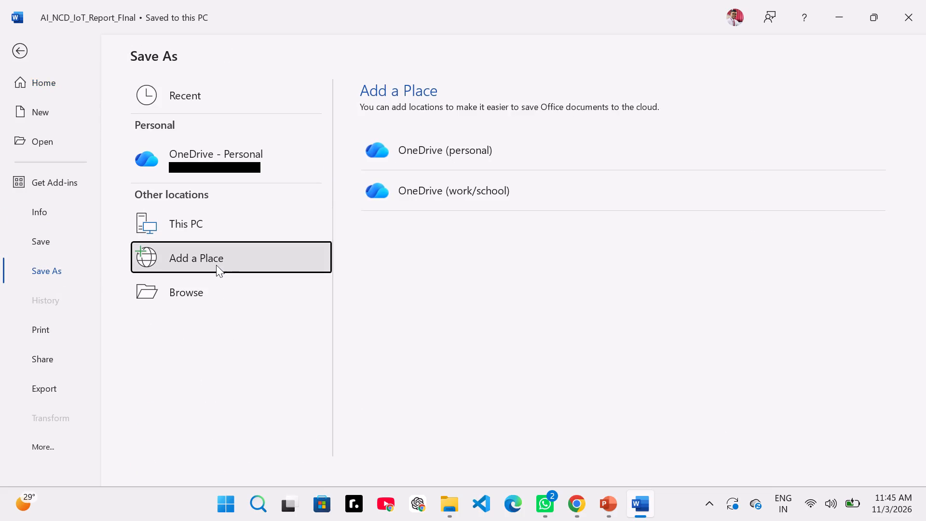
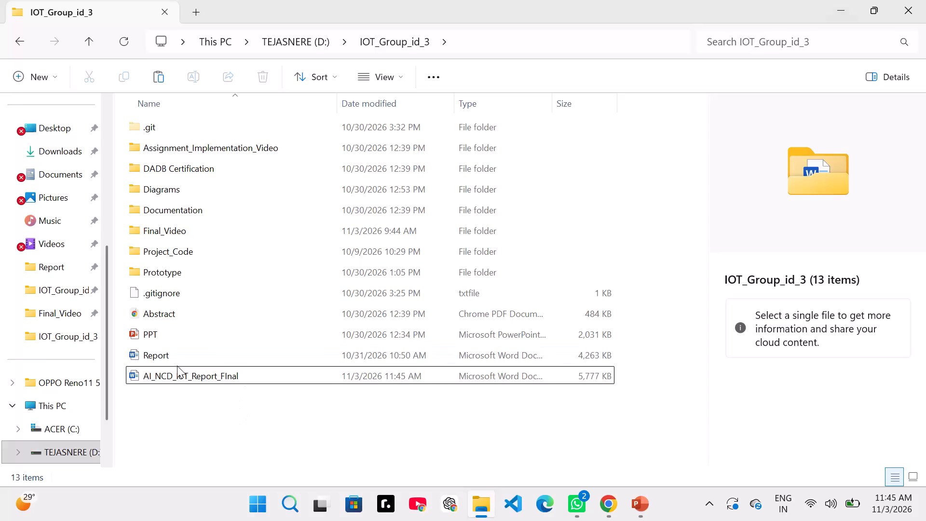
# Permanently delete the old Word document named Report from the IOT_Group_id_3 folder on drive D.
pyautogui.click(154, 348)
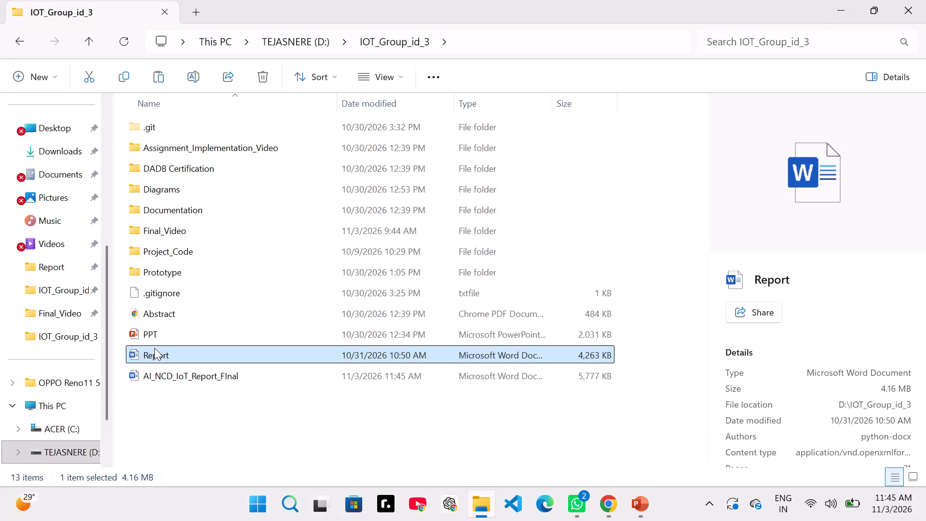
pyautogui.click(268, 70)
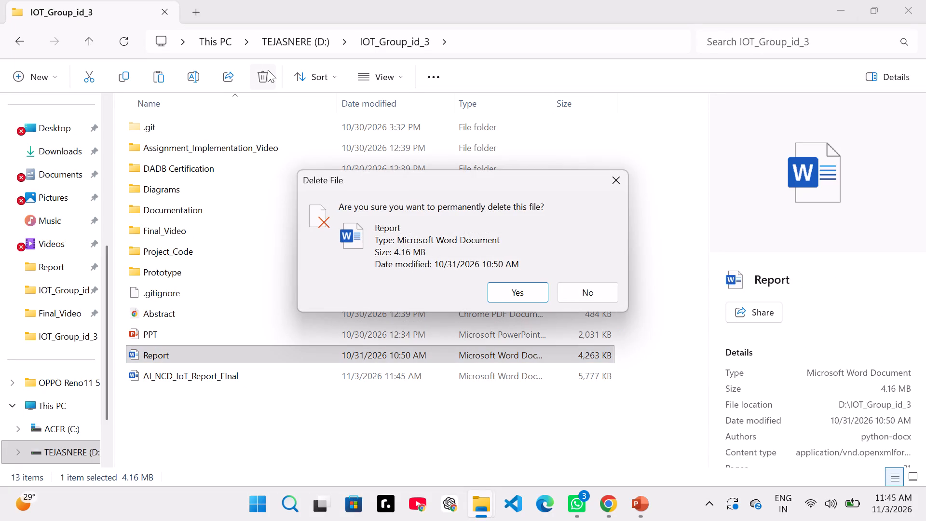
pyautogui.click(519, 295)
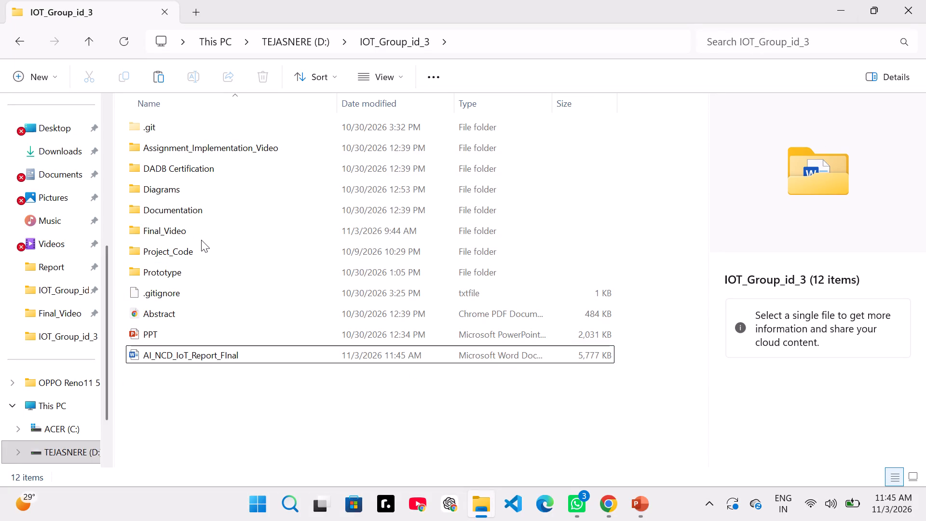